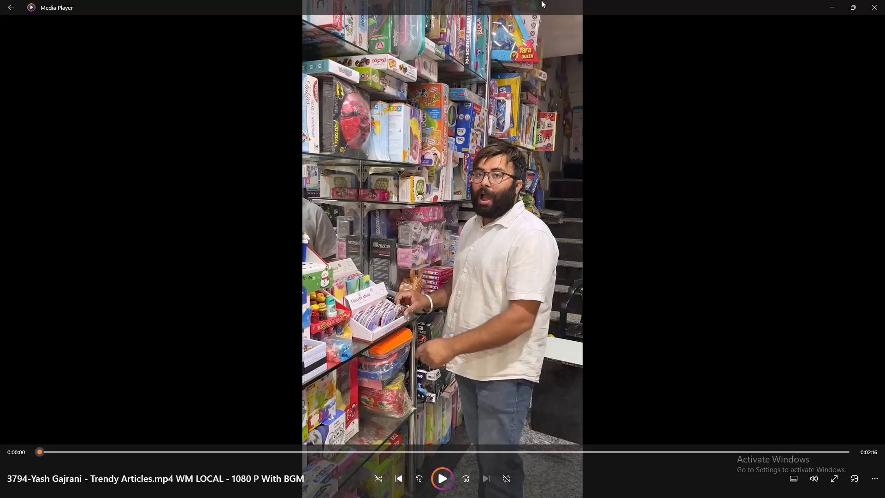
Minimise the video player and project folder windows, and review the Adobe Media Encoder render queue back to its earliest jobs.
{"action": "left_click", "coordinate": [823, 11]}
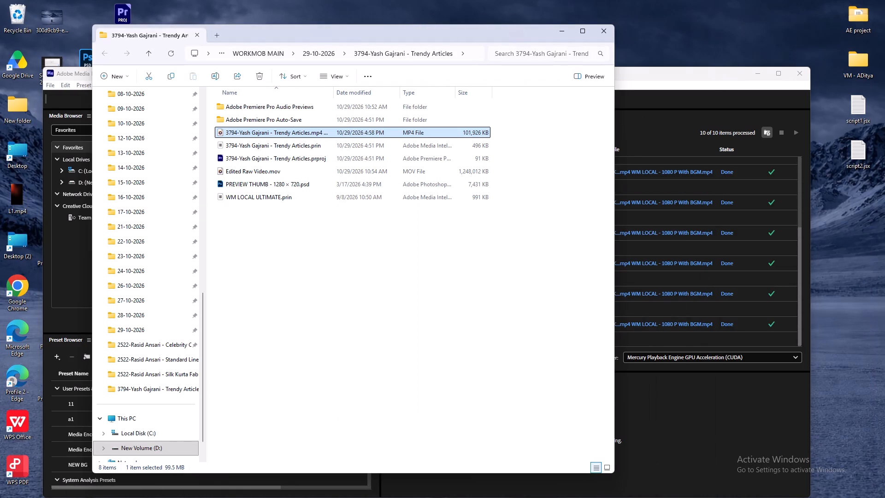
{"action": "left_click", "coordinate": [559, 36]}
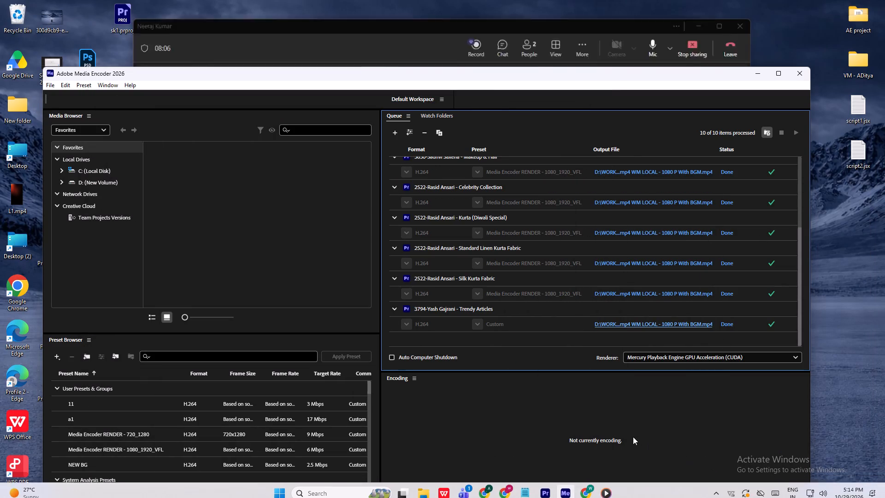
{"action": "scroll", "coordinate": [558, 298], "scroll_direction": "up", "scroll_amount": 4}
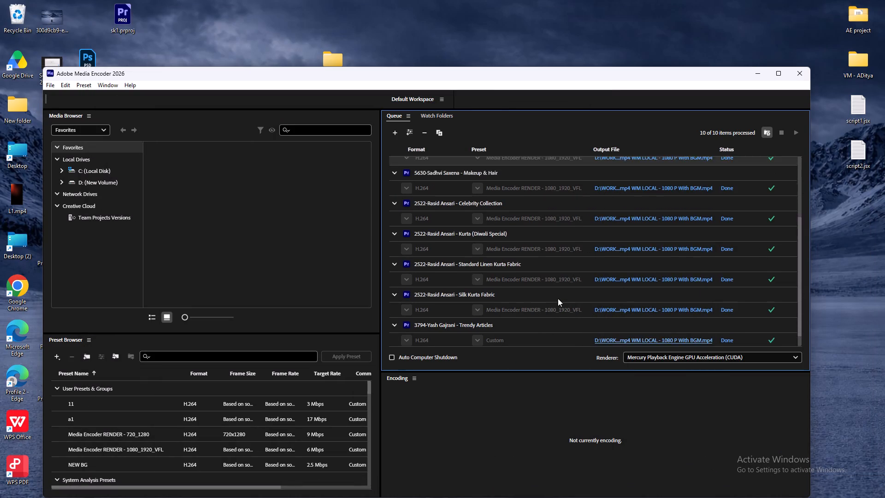
{"action": "scroll", "coordinate": [558, 298], "scroll_direction": "up", "scroll_amount": 20}
{"action": "scroll", "coordinate": [558, 298], "scroll_direction": "up", "scroll_amount": 13}
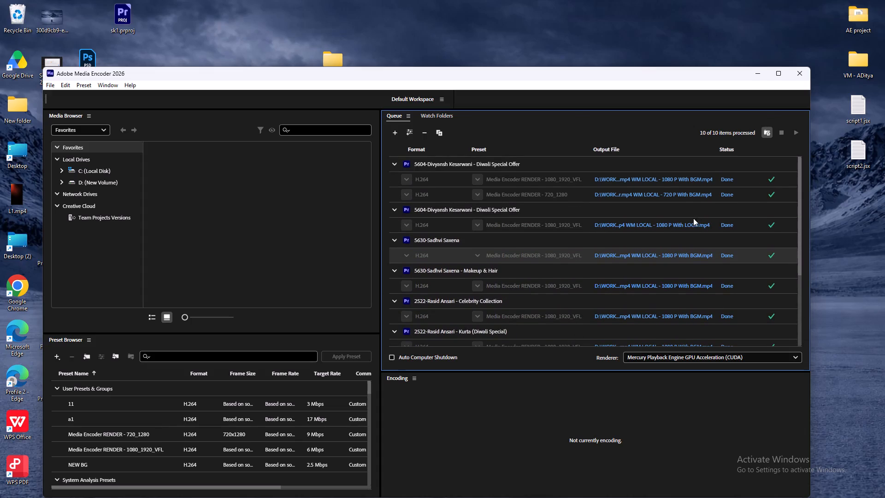
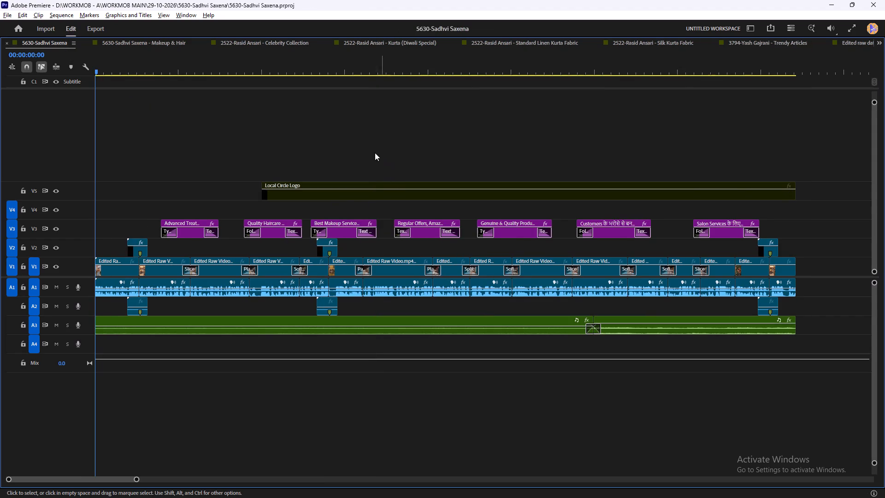
Play back parts of the 5630 sequence and check the audio gain of the first music clip on track A3.
{"action": "key", "text": "space"}
{"action": "left_click_drag", "start_coordinate": [194, 73], "coordinate": [501, 142]}
{"action": "key", "text": "space"}
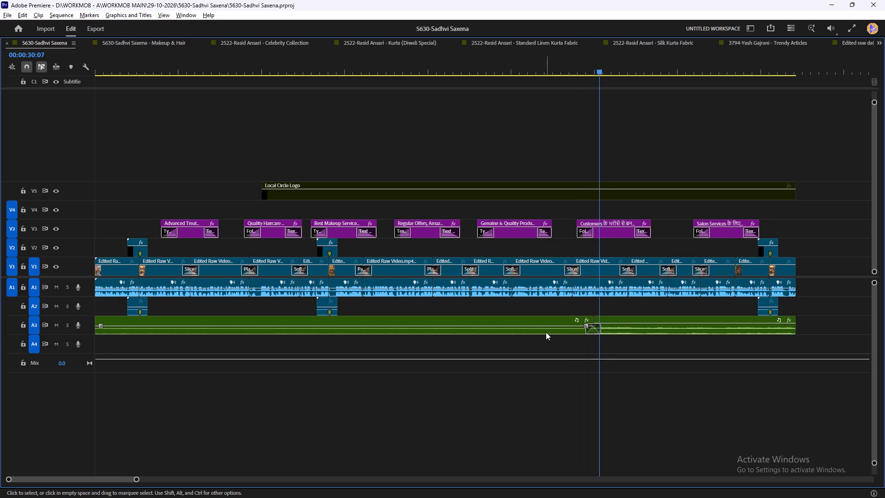
{"action": "key", "text": "space"}
{"action": "left_click", "coordinate": [539, 322]}
{"action": "key", "text": "g"}
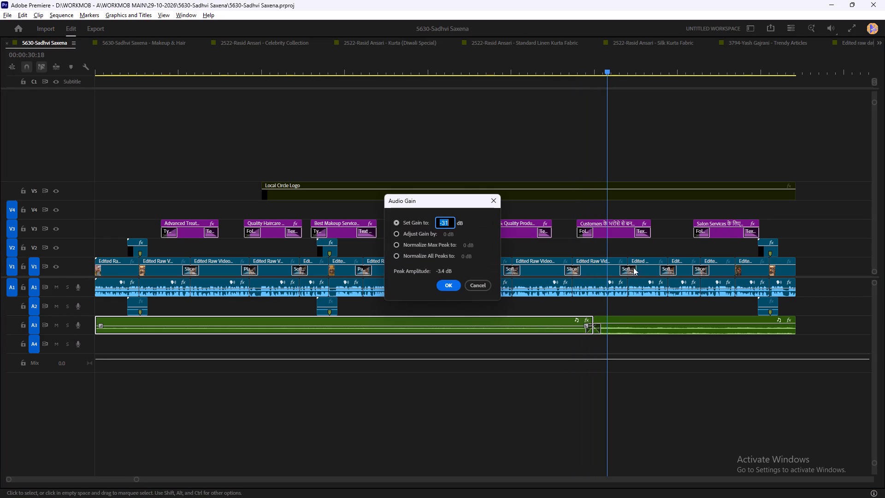
{"action": "left_click", "coordinate": [634, 147]}
{"action": "left_click", "coordinate": [639, 326]}
{"action": "left_click", "coordinate": [483, 283]}
Lower the audio gain of the second music clip on track A3.
{"action": "left_click", "coordinate": [641, 317]}
{"action": "key", "text": "g"}
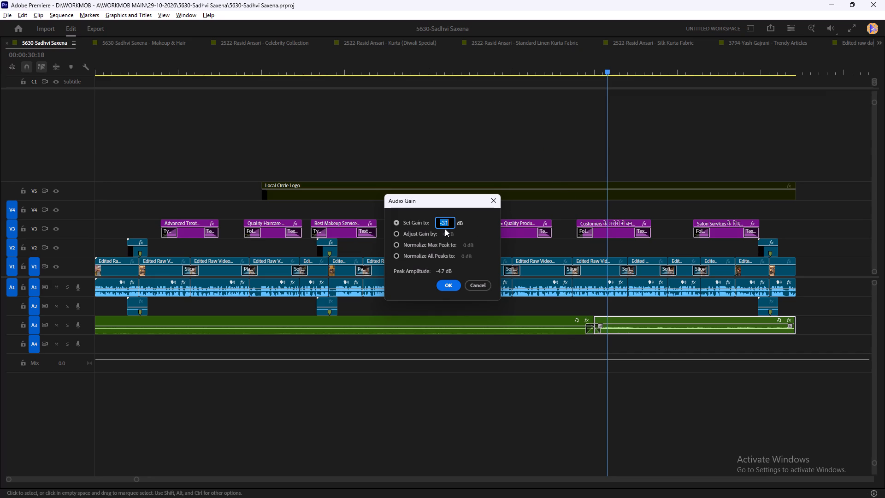
{"action": "left_click", "coordinate": [466, 155]}
{"action": "left_click", "coordinate": [475, 230]}
{"action": "left_click_drag", "start_coordinate": [443, 224], "coordinate": [431, 236]}
{"action": "left_click", "coordinate": [450, 285]}
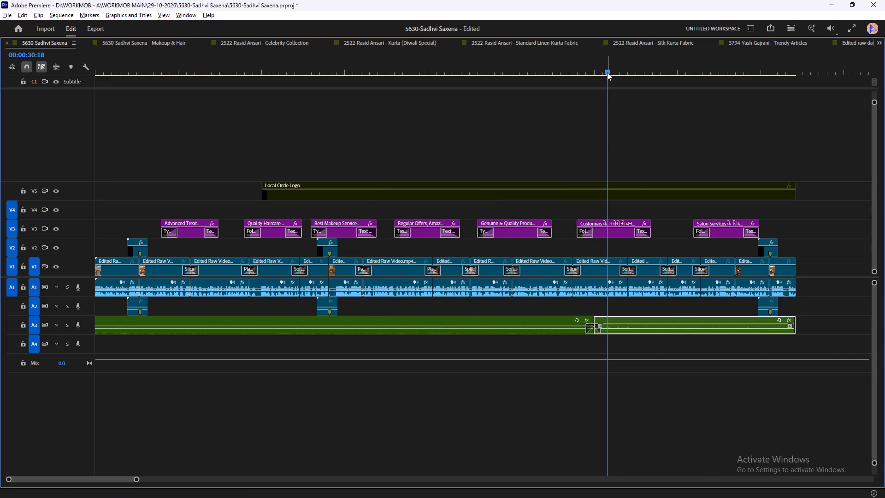
Play the section around the music transition on track A3 and save the 5630 project.
{"action": "left_click_drag", "start_coordinate": [605, 72], "coordinate": [578, 77]}
{"action": "key", "text": "space"}
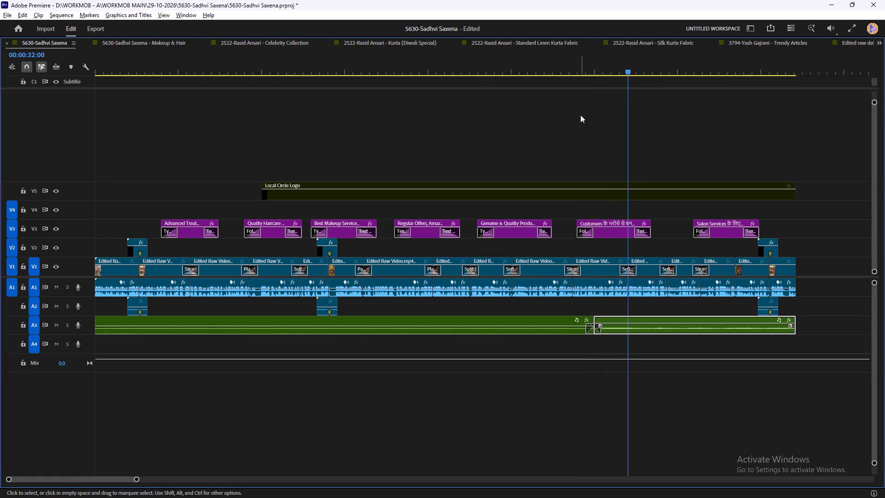
{"action": "key", "text": "s"}
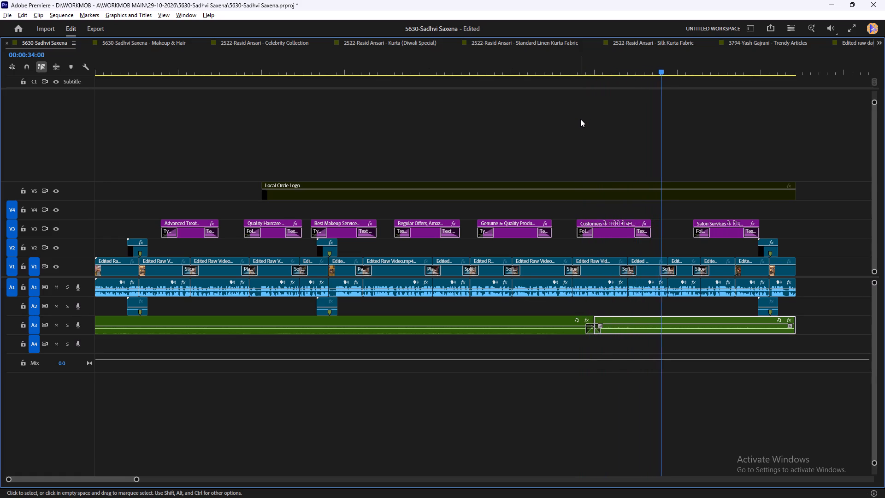
{"action": "key", "text": "ctrl+s"}
{"action": "key", "text": "ctrl+s"}
Save the 5630 Makeup & Hair project and the 2522 Celebrity Collection project.
{"action": "left_click", "coordinate": [147, 44]}
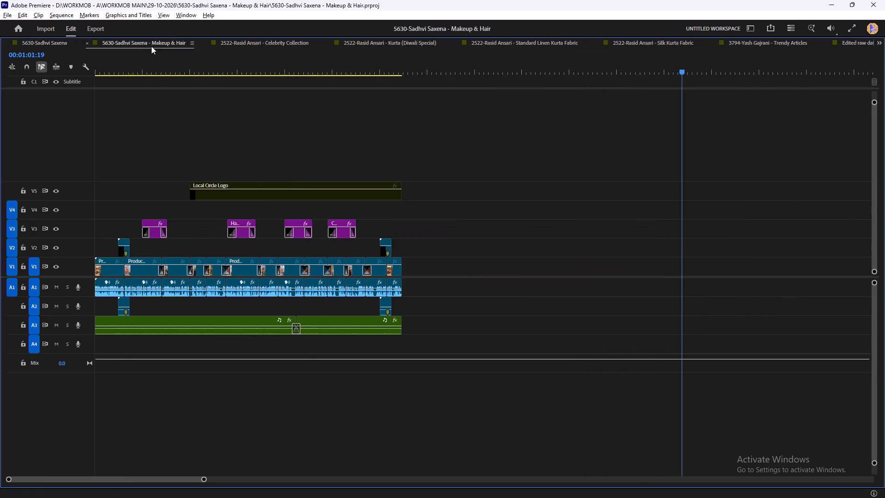
{"action": "key", "text": "ctrl+s"}
{"action": "left_click", "coordinate": [254, 43]}
{"action": "key", "text": "ctrl+s"}
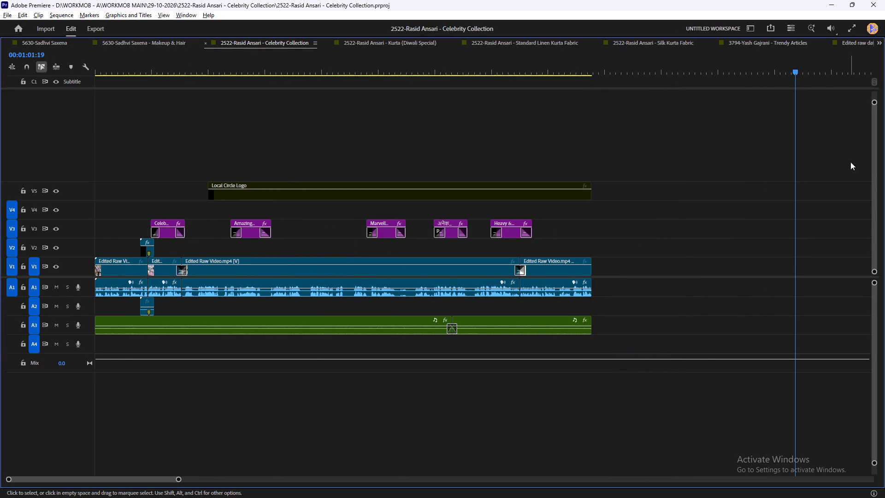
Preview the 2522 Celebrity Collection sequence from about 14 seconds with the full editing workspace shown.
{"action": "left_click_drag", "start_coordinate": [806, 69], "coordinate": [260, 261]}
{"action": "key", "text": "grave"}
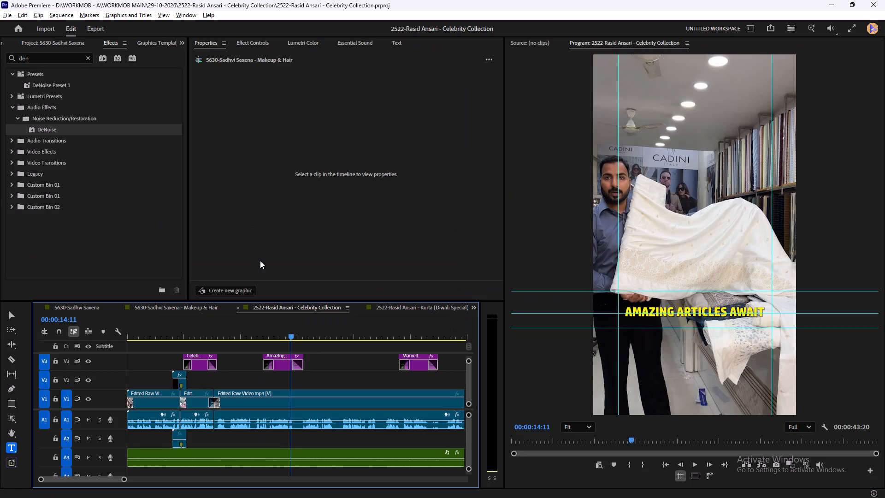
{"action": "key", "text": "space"}
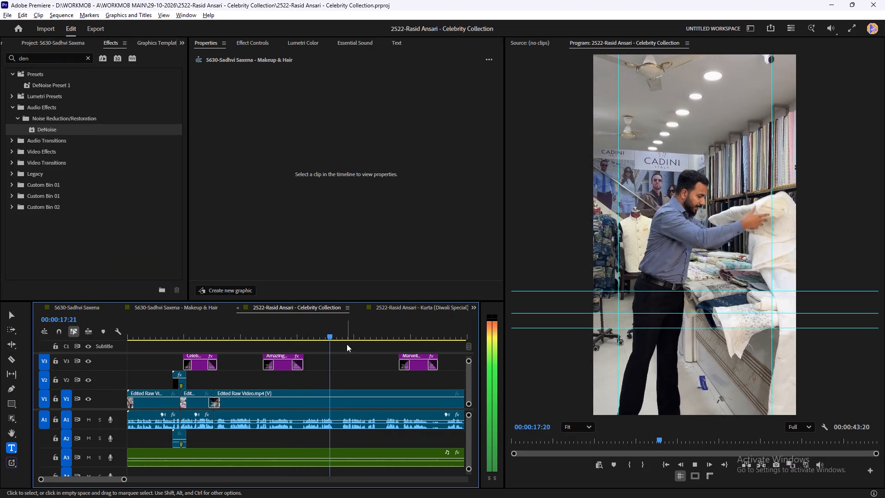
{"action": "key", "text": "space"}
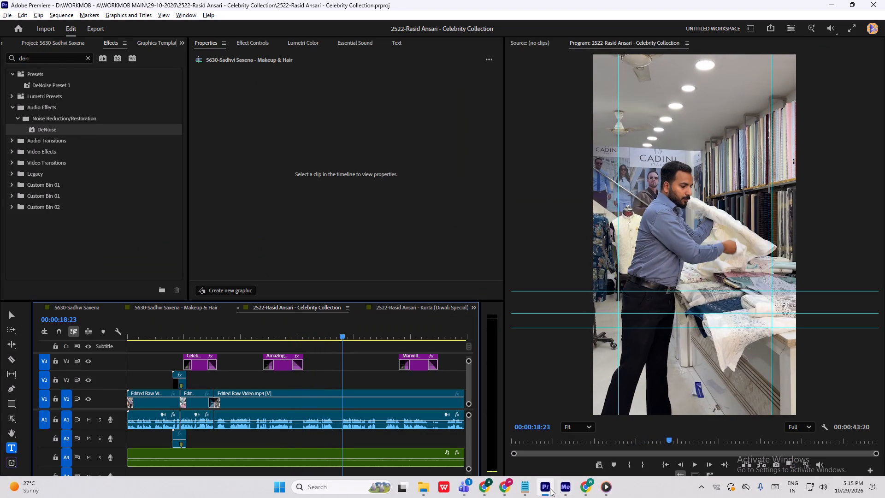
Switch to Adobe Media Encoder and remove the three 5604 Diwali Special Offer outputs from the queue.
{"action": "left_click", "coordinate": [560, 487]}
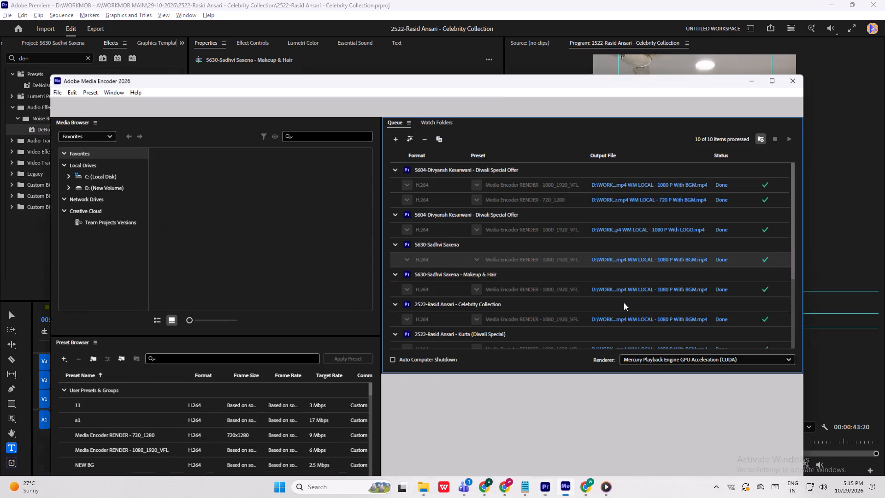
{"action": "scroll", "coordinate": [628, 284], "scroll_direction": "up", "scroll_amount": 14}
{"action": "scroll", "coordinate": [593, 241], "scroll_direction": "down", "scroll_amount": 4}
{"action": "scroll", "coordinate": [598, 245], "scroll_direction": "up", "scroll_amount": 1}
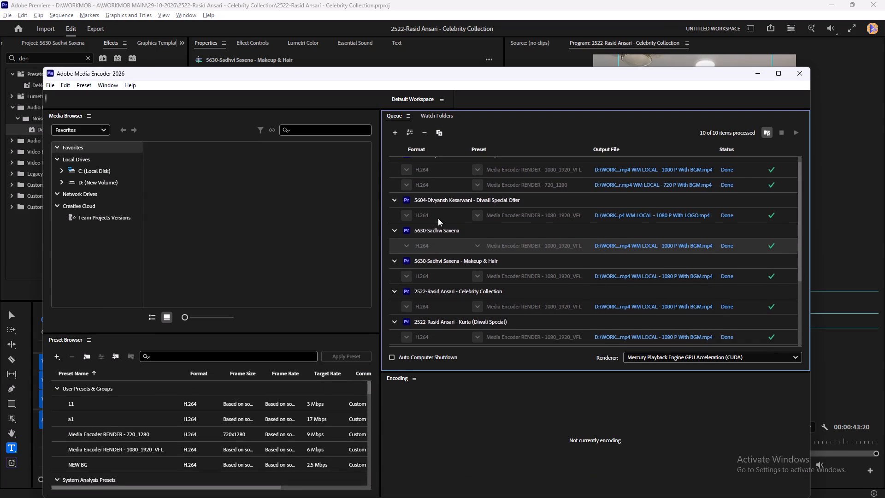
{"action": "left_click", "coordinate": [452, 242]}
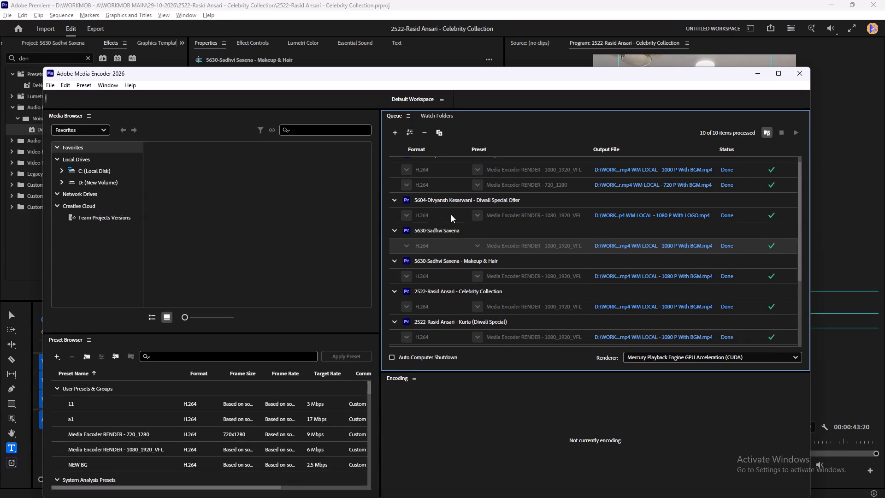
{"action": "left_click", "coordinate": [451, 214]}
{"action": "scroll", "coordinate": [489, 227], "scroll_direction": "up", "scroll_amount": 6}
{"action": "left_click", "coordinate": [448, 194], "text": "ctrl"}
{"action": "left_click", "coordinate": [448, 180], "text": "ctrl"}
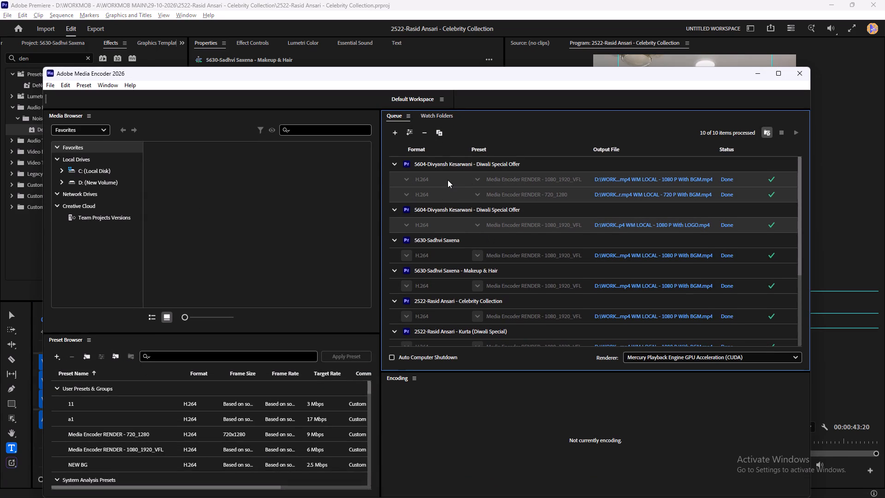
{"action": "key", "text": "BackSpace"}
{"action": "left_click", "coordinate": [482, 338]}
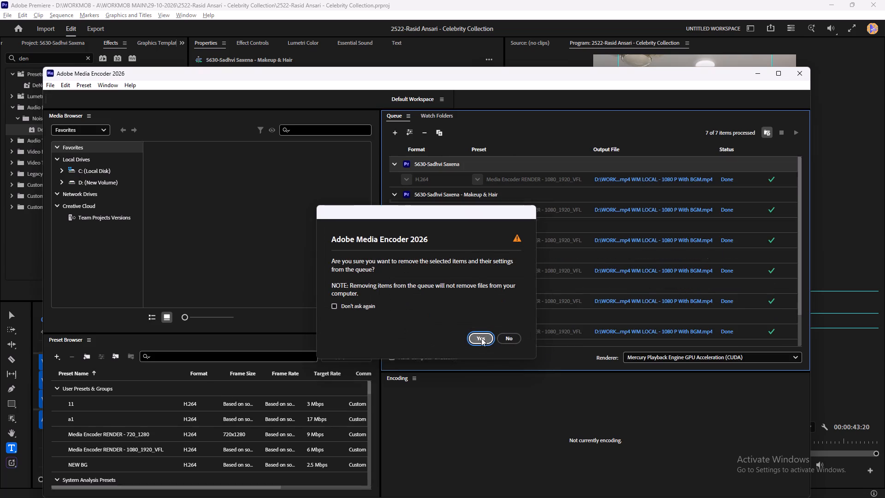
Duplicate the seven completed outputs in the queue, from the 5630 job through 3794 Trendy Articles.
{"action": "left_click", "coordinate": [444, 180]}
{"action": "left_click", "coordinate": [453, 213], "text": "ctrl"}
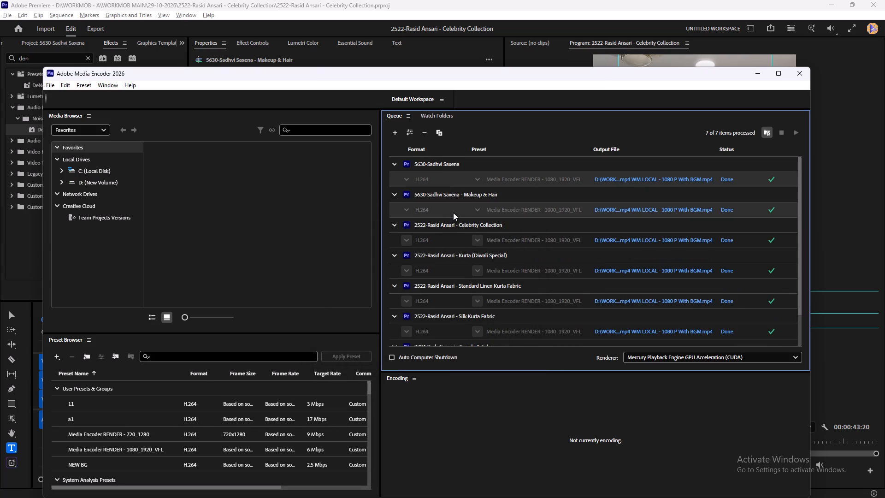
{"action": "left_click", "coordinate": [453, 234], "text": "ctrl"}
{"action": "left_click", "coordinate": [463, 271], "text": "ctrl"}
{"action": "left_click", "coordinate": [462, 296], "text": "ctrl"}
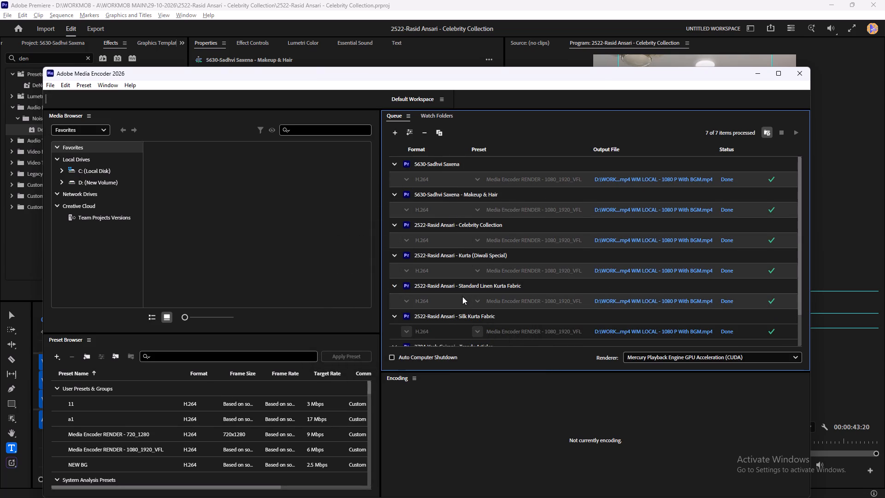
{"action": "scroll", "coordinate": [502, 251], "scroll_direction": "down", "scroll_amount": 18}
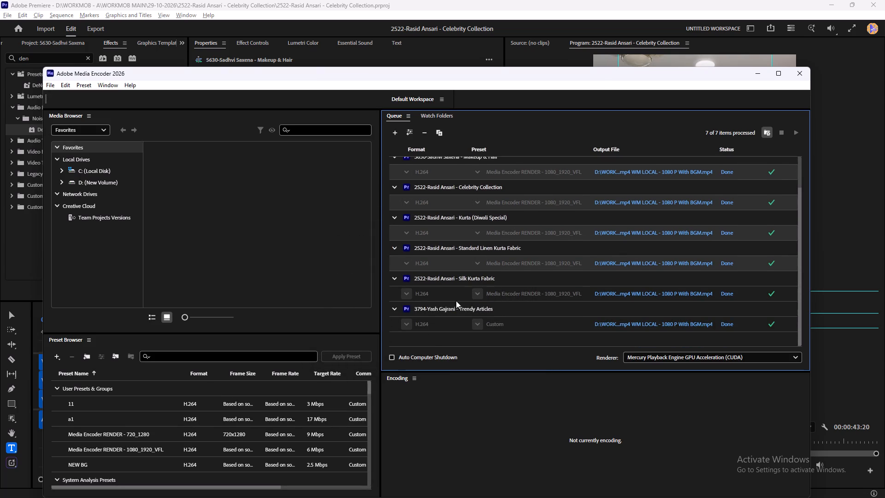
{"action": "left_click", "coordinate": [455, 298], "text": "ctrl"}
{"action": "left_click", "coordinate": [451, 323], "text": "ctrl"}
{"action": "scroll", "coordinate": [471, 278], "scroll_direction": "down", "scroll_amount": 8}
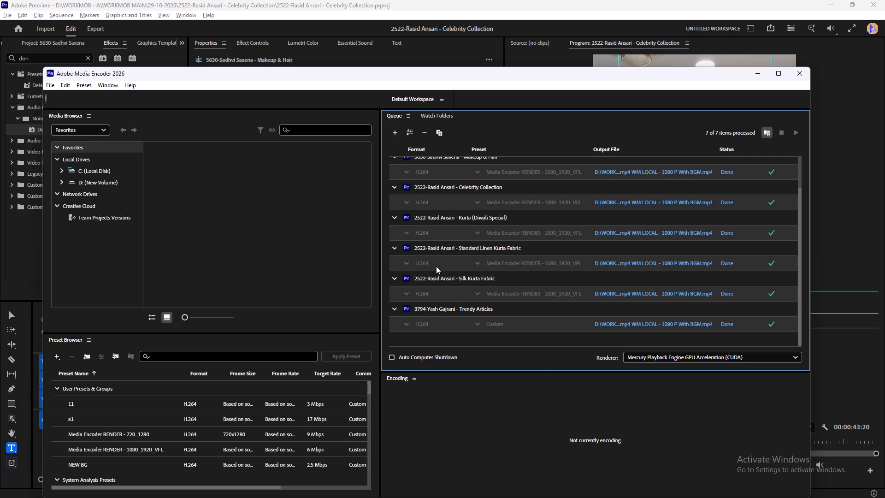
{"action": "right_click", "coordinate": [436, 266]}
{"action": "left_click", "coordinate": [472, 369]}
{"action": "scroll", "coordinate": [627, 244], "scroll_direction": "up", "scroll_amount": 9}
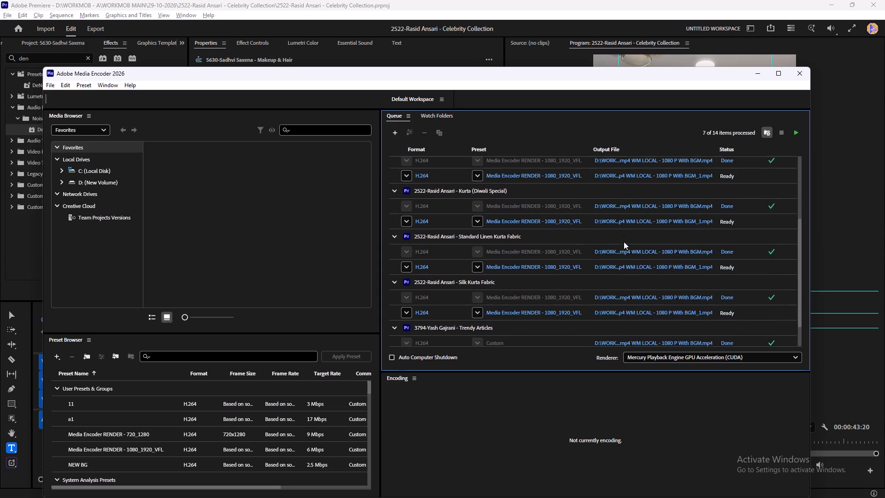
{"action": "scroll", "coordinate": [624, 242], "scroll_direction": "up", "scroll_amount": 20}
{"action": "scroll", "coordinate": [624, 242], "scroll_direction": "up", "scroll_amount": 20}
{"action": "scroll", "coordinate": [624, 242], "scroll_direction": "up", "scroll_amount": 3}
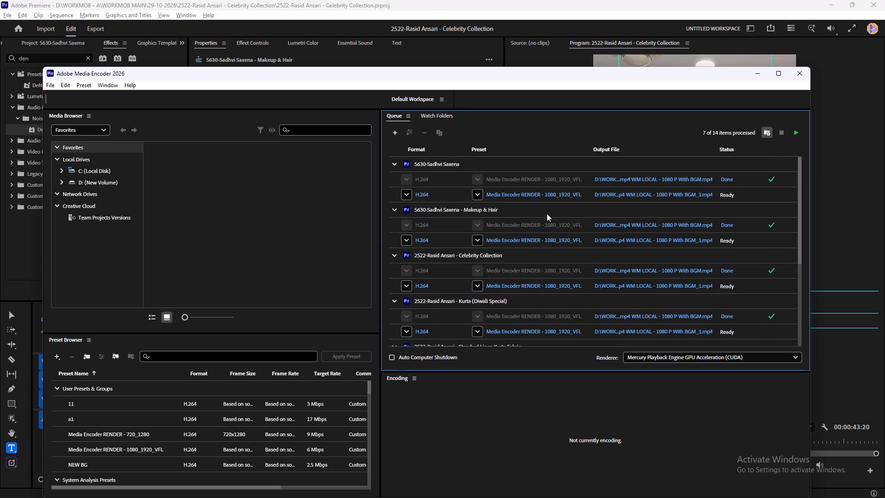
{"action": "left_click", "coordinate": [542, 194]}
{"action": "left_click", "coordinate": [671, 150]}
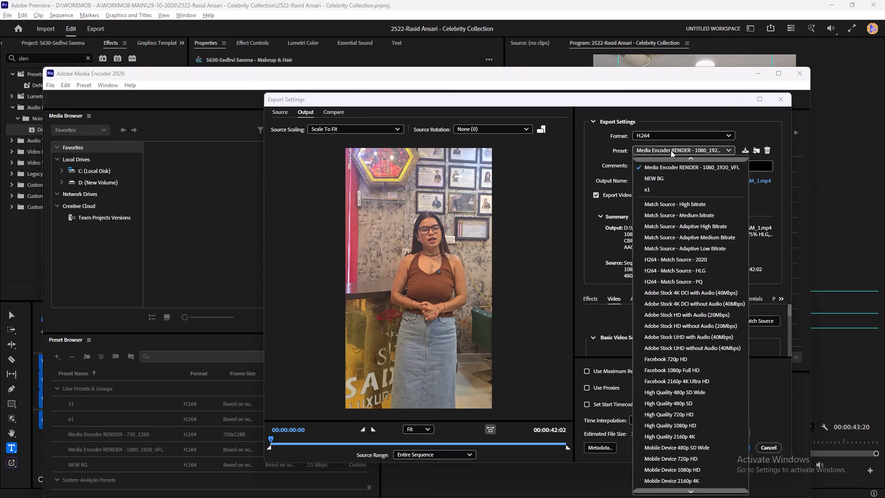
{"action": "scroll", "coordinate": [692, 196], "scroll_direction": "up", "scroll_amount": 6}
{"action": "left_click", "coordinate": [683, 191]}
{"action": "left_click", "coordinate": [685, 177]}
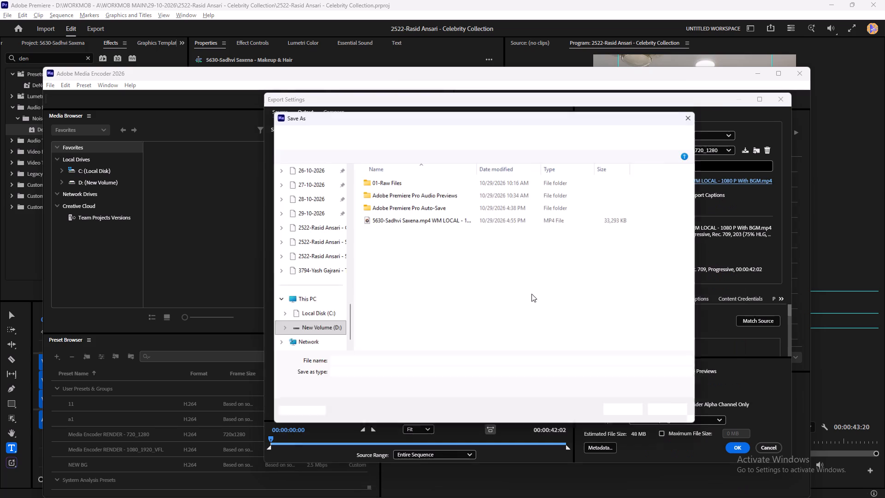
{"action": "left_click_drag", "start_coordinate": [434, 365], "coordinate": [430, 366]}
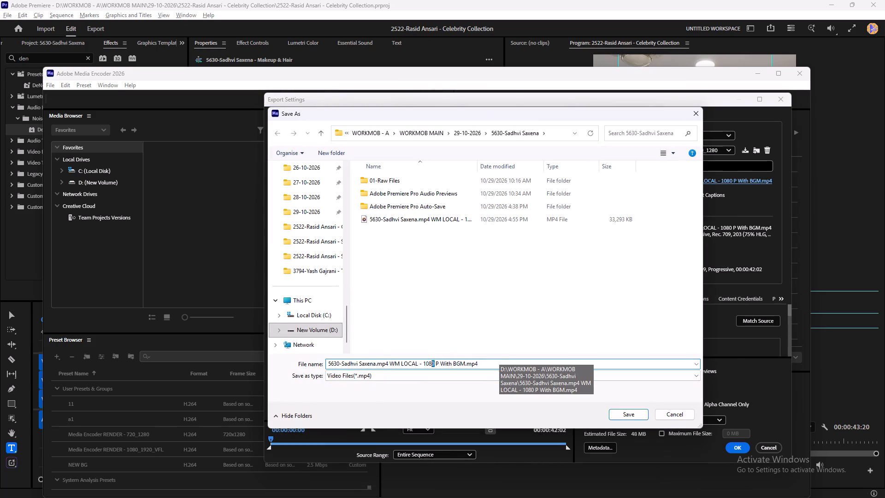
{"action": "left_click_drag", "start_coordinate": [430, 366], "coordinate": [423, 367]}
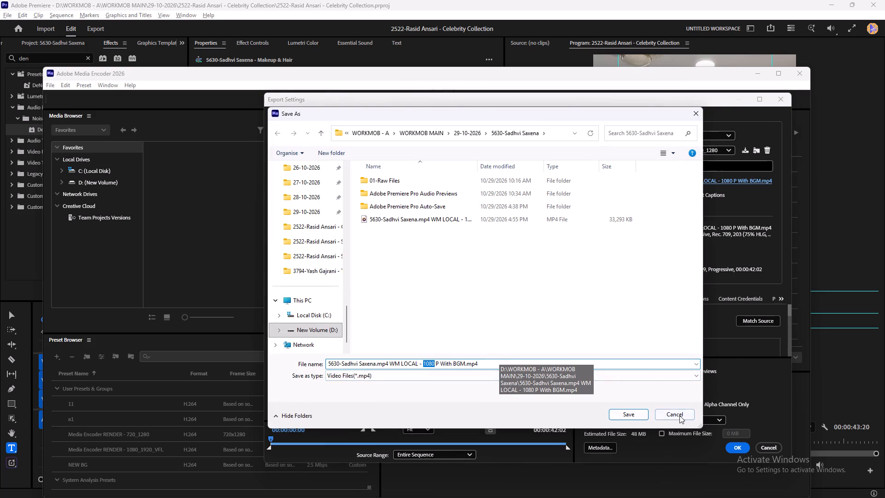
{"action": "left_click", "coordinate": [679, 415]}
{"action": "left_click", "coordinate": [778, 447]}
Remove the duplicated Ready output of the first 5630 job from the queue.
{"action": "scroll", "coordinate": [607, 249], "scroll_direction": "up", "scroll_amount": 5}
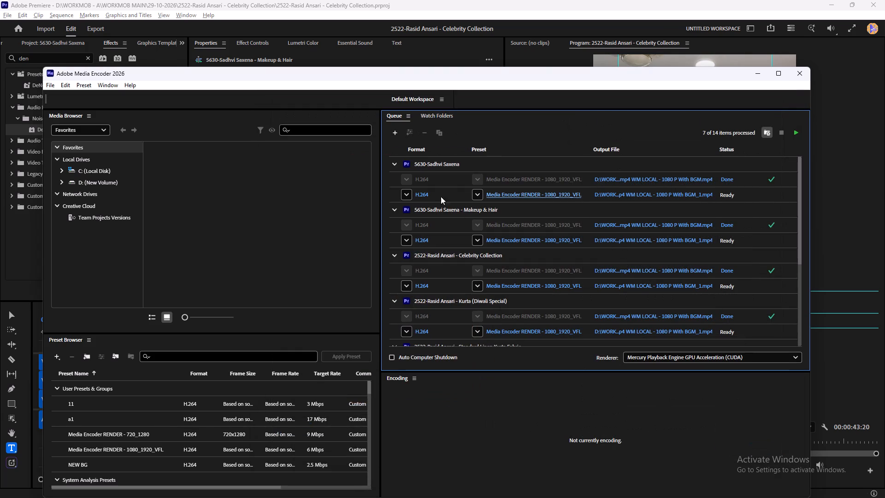
{"action": "left_click", "coordinate": [447, 176]}
{"action": "left_click", "coordinate": [450, 196]}
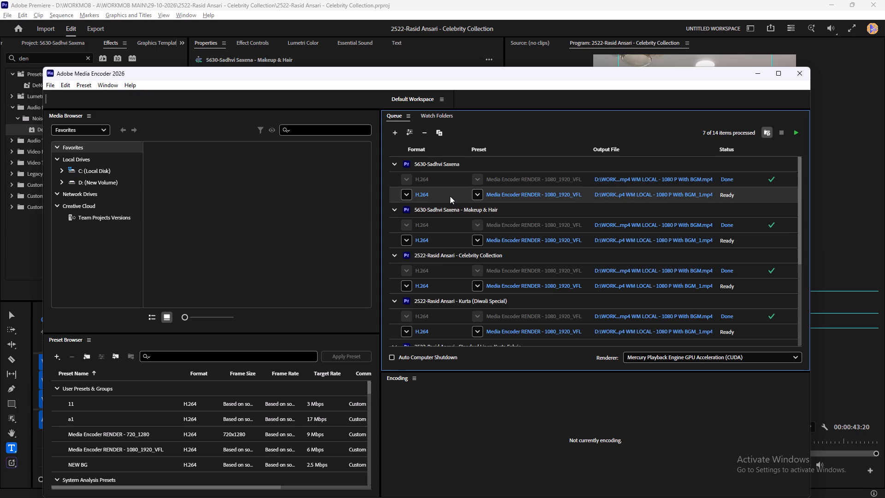
{"action": "key", "text": "BackSpace"}
{"action": "left_click", "coordinate": [486, 339]}
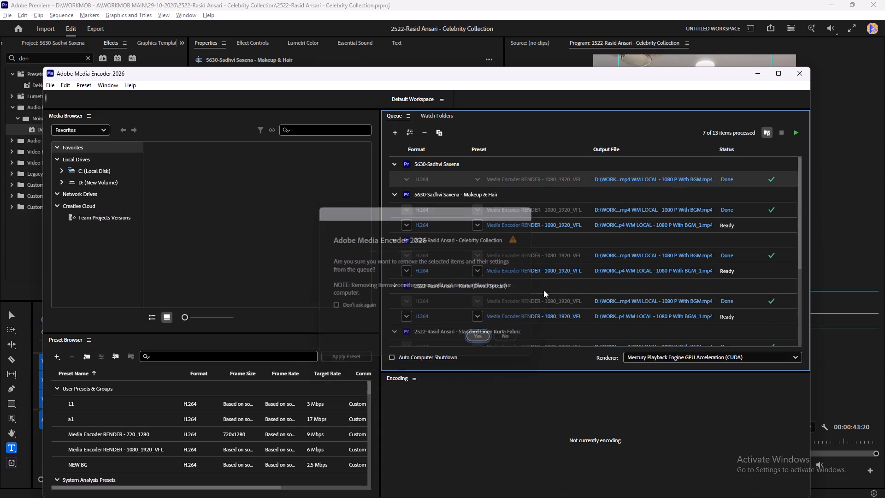
Open the output folder of the first 5630 job, delete its 1080 P With BGM video file, and minimise the folder window.
{"action": "left_click", "coordinate": [645, 179]}
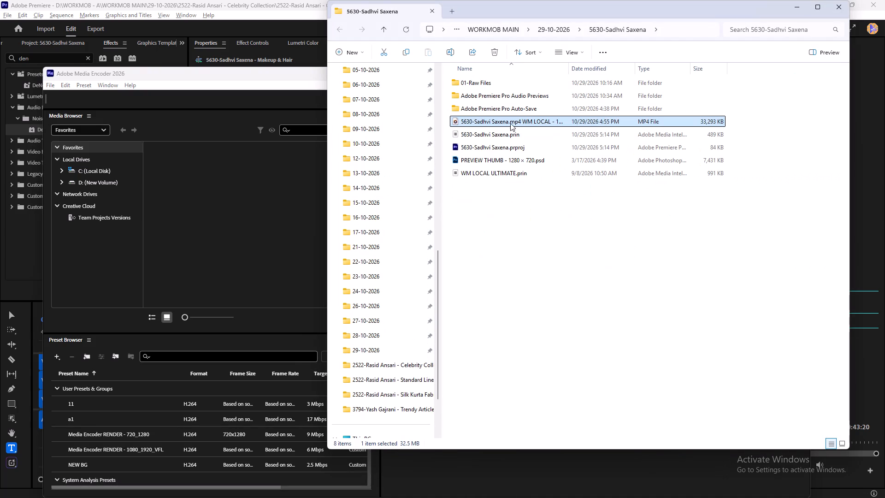
{"action": "left_click", "coordinate": [510, 123]}
{"action": "key", "text": "ctrl+d"}
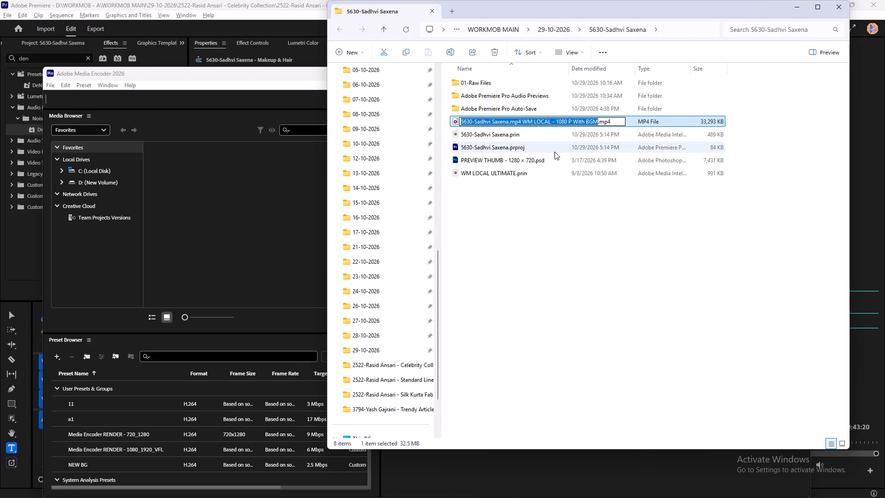
{"action": "left_click", "coordinate": [591, 220]}
{"action": "left_click", "coordinate": [539, 121]}
{"action": "key", "text": "ctrl+d"}
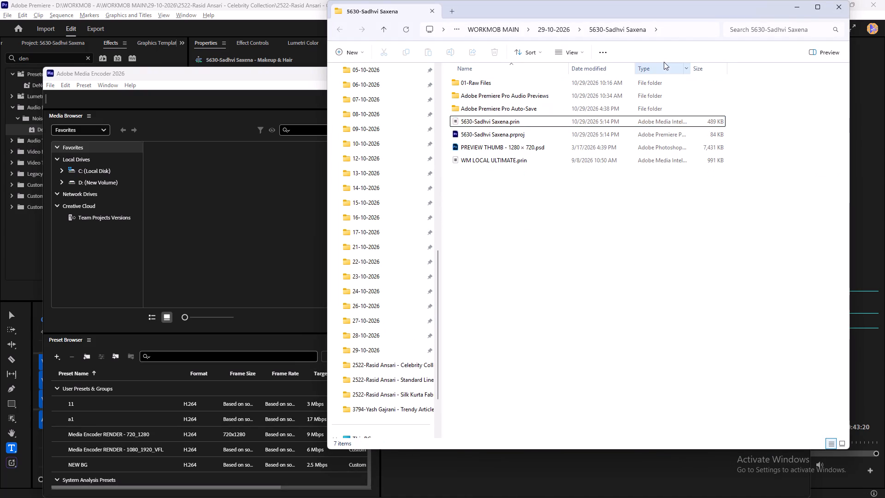
{"action": "left_click", "coordinate": [791, 11]}
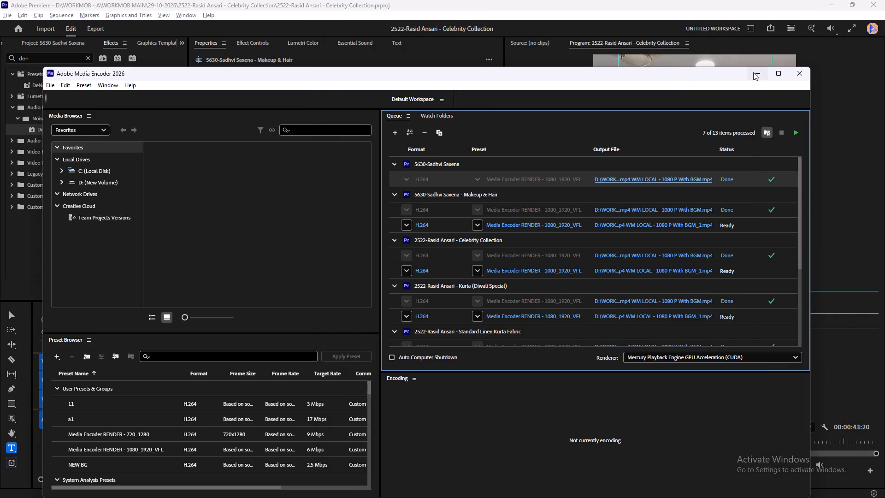
Switch to Premiere Pro, bring up the first 5630 sequence and save its project.
{"action": "left_click", "coordinate": [753, 72]}
{"action": "left_click", "coordinate": [84, 304]}
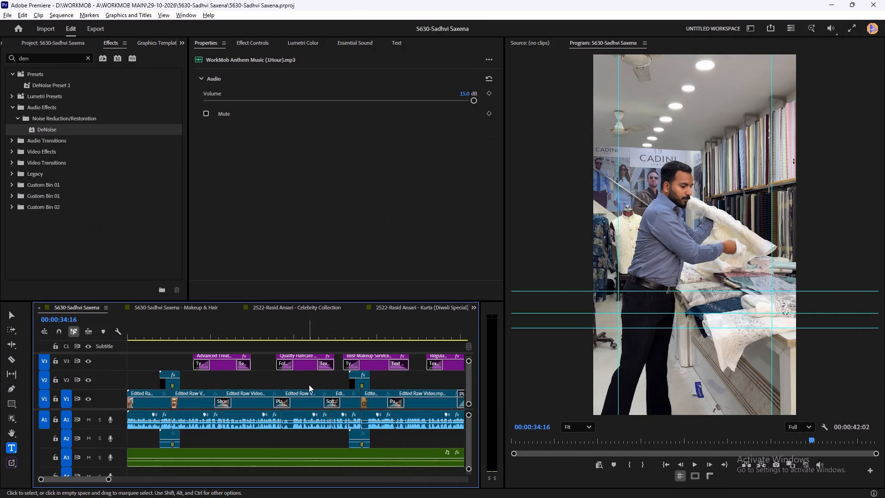
{"action": "key", "text": "ctrl+s"}
Play back the 5630 sequence around the music cut near 00:00:29 to check the audio level.
{"action": "key", "text": "space"}
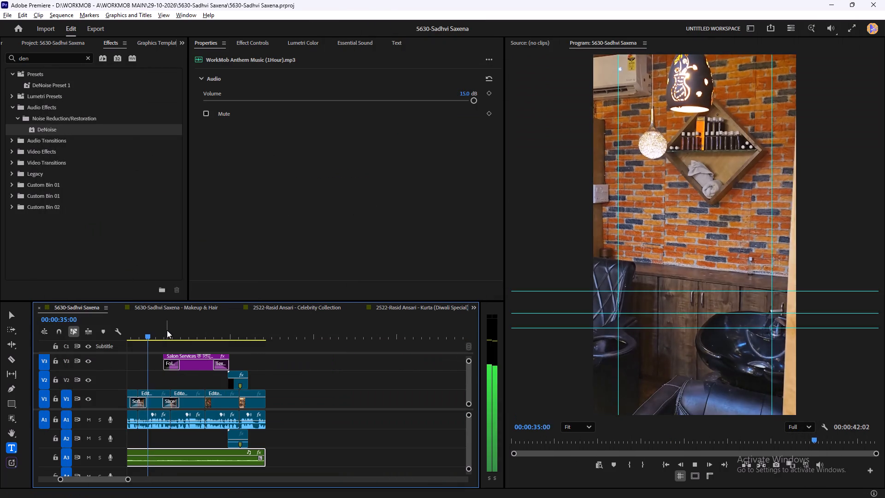
{"action": "left_click_drag", "start_coordinate": [167, 330], "coordinate": [283, 364]}
{"action": "key", "text": "space"}
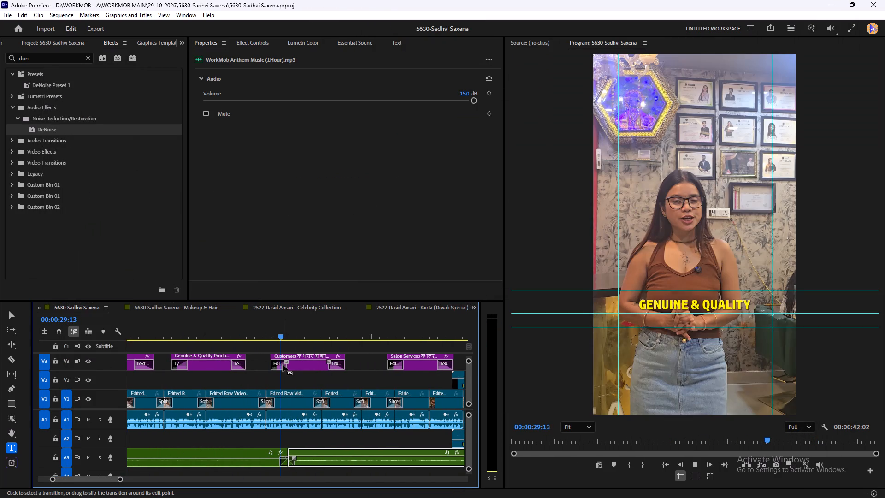
{"action": "key", "text": "space"}
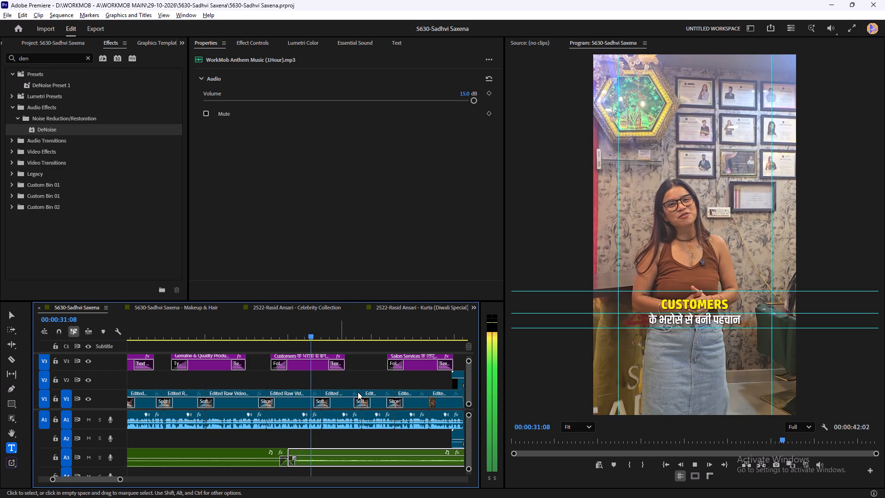
Send the 5630 sequence to the Adobe Media Encoder queue and switch to that application.
{"action": "key", "text": "alt+shift+m"}
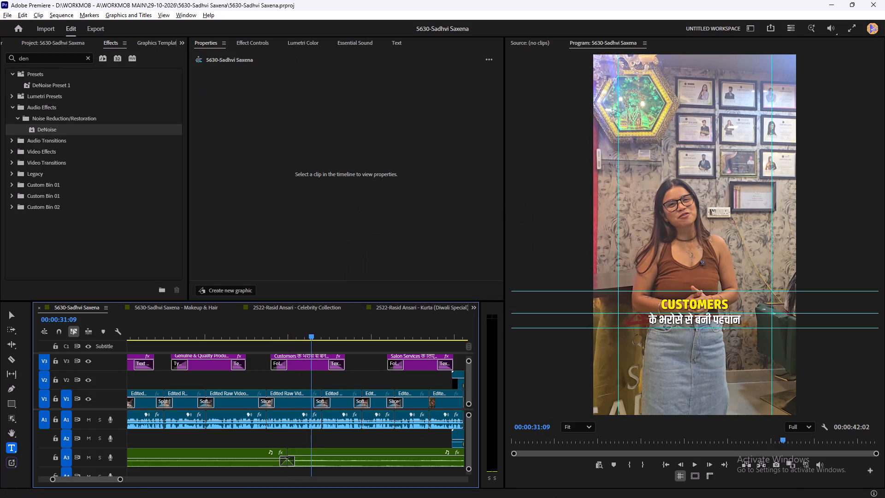
{"action": "left_click", "coordinate": [564, 482]}
Apply the Media Encoder RENDER - 1080_1920_VFL preset to the newly queued 5630 output.
{"action": "scroll", "coordinate": [628, 259], "scroll_direction": "down", "scroll_amount": 6}
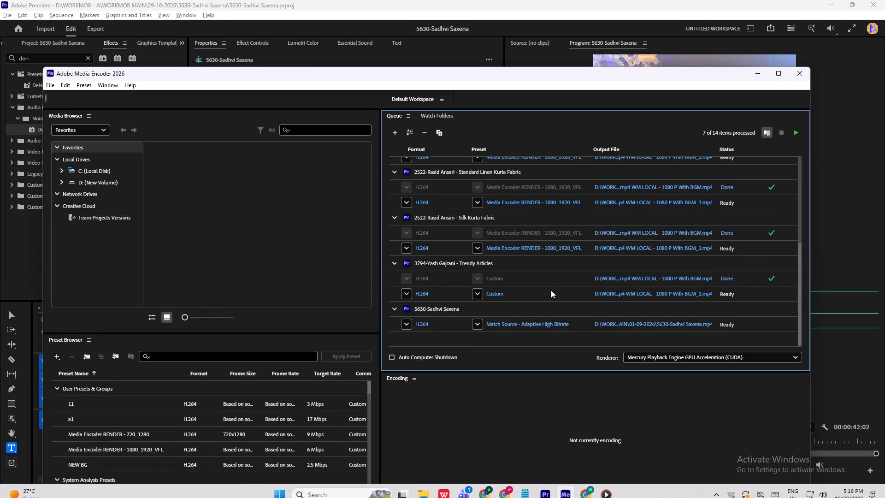
{"action": "left_click", "coordinate": [520, 321]}
{"action": "left_click", "coordinate": [682, 152]}
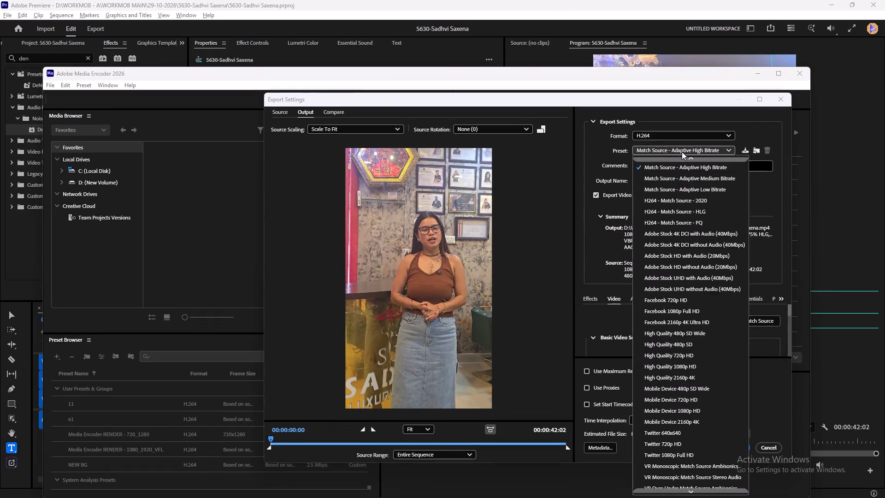
{"action": "scroll", "coordinate": [673, 162], "scroll_direction": "up", "scroll_amount": 5}
{"action": "left_click", "coordinate": [698, 183]}
Set the output location of the new 5630 render to the 5630 project folder inside 29-10-2026.
{"action": "left_click", "coordinate": [684, 178]}
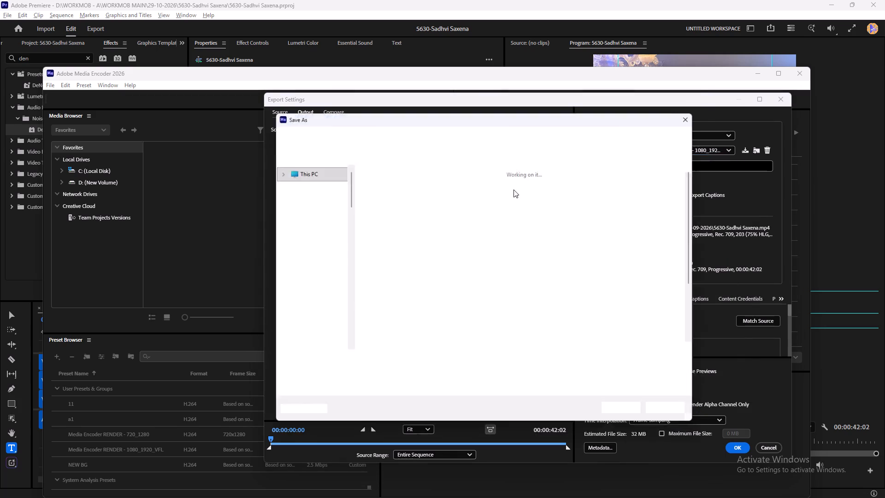
{"action": "left_click", "coordinate": [309, 216]}
{"action": "double_click", "coordinate": [398, 241]}
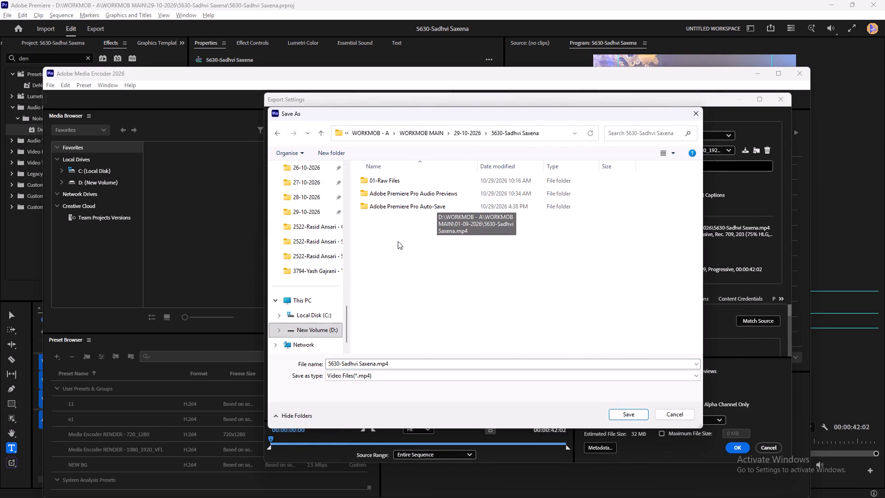
Append "WM LOCAL - 1080 P With BGM" to the output file name, copy that suffix, and save the export settings.
{"action": "left_click", "coordinate": [401, 366]}
{"action": "left_click", "coordinate": [419, 365]}
{"action": "key", "text": "space"}
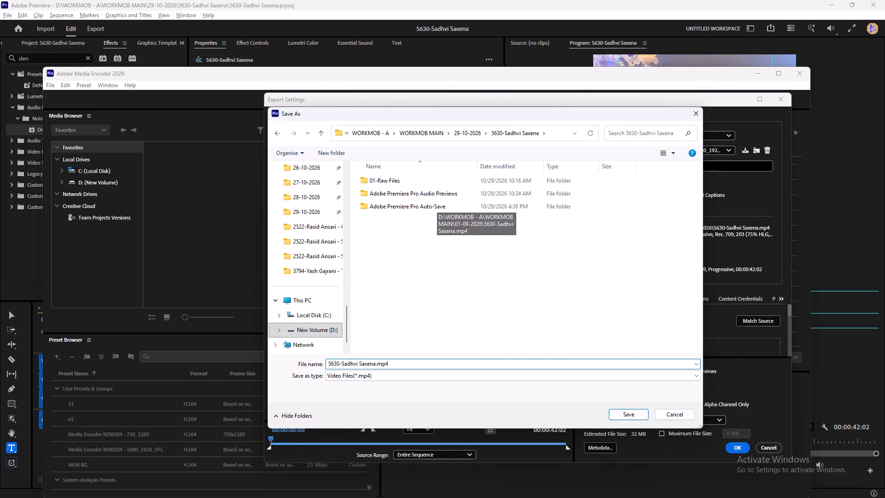
{"action": "key", "text": "space"}
{"action": "key", "text": "ctrl+v"}
{"action": "key", "text": "ctrl+z"}
{"action": "key", "text": "space"}
{"action": "type", "text": "WM LOCAL - 1080 P Wit"}
{"action": "key", "text": "space"}
{"action": "key", "text": "BackSpace"}
{"action": "type", "text": "h BGM"}
{"action": "key", "text": "space"}
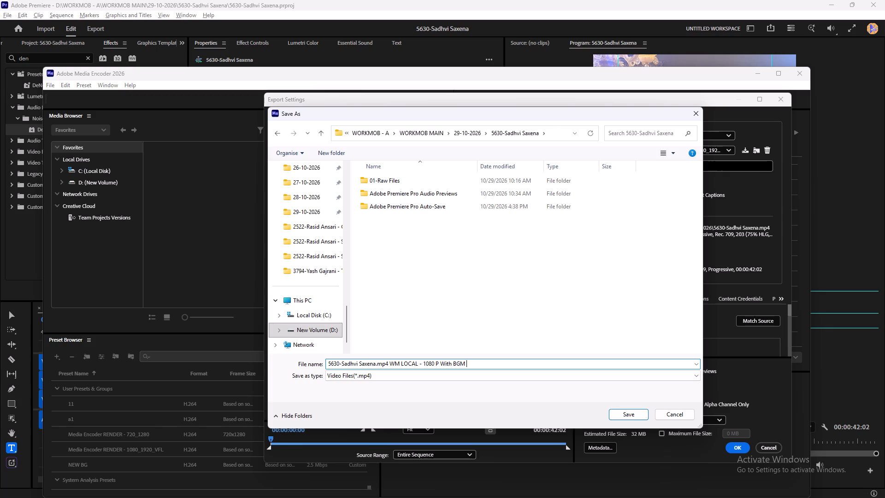
{"action": "left_click_drag", "start_coordinate": [391, 367], "coordinate": [483, 369]}
{"action": "key", "text": "ctrl+c"}
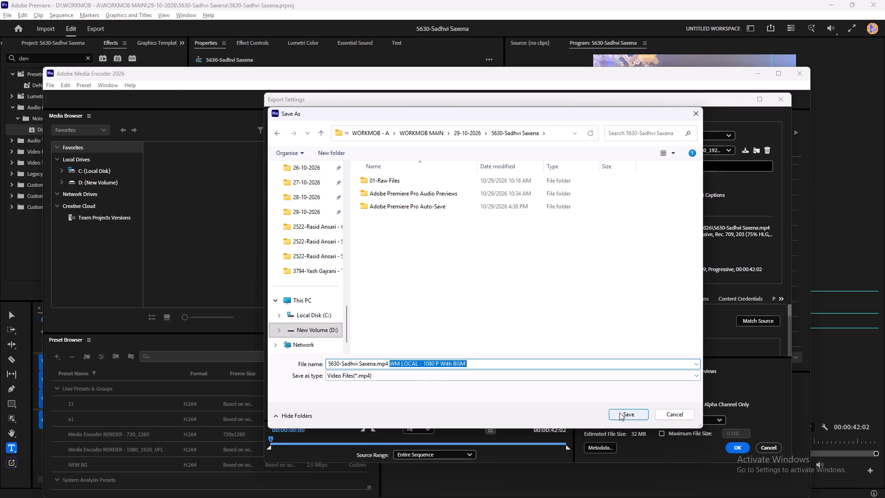
{"action": "left_click", "coordinate": [619, 413]}
{"action": "left_click", "coordinate": [733, 447]}
Duplicate the new 5630 1080 P output at the end of the queue.
{"action": "scroll", "coordinate": [589, 296], "scroll_direction": "down", "scroll_amount": 5}
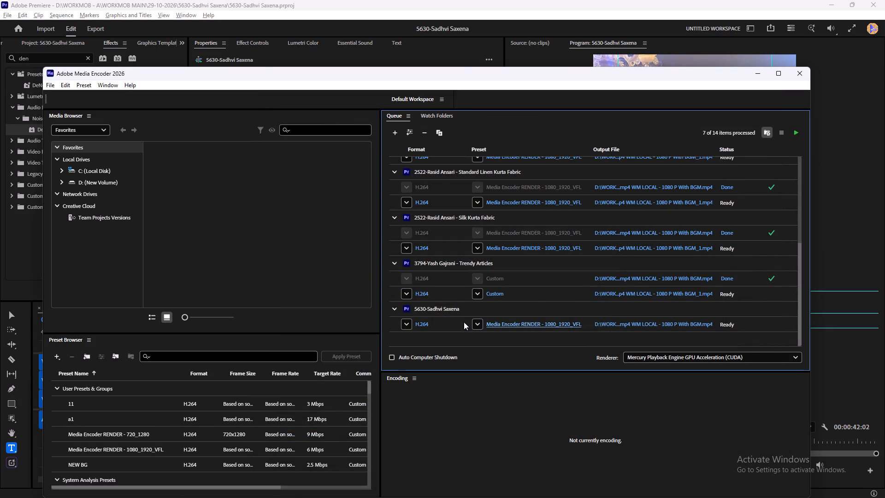
{"action": "left_click", "coordinate": [459, 321]}
{"action": "scroll", "coordinate": [525, 239], "scroll_direction": "up", "scroll_amount": 20}
{"action": "scroll", "coordinate": [525, 239], "scroll_direction": "up", "scroll_amount": 3}
{"action": "scroll", "coordinate": [536, 243], "scroll_direction": "down", "scroll_amount": 3}
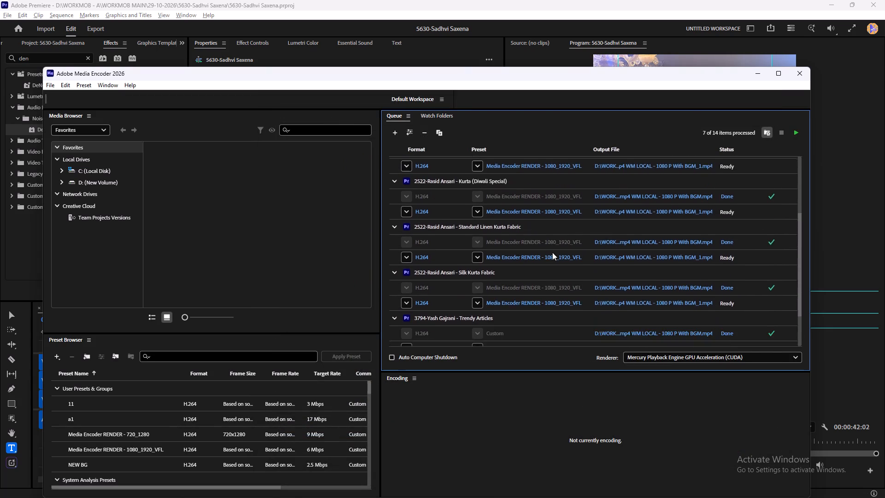
{"action": "scroll", "coordinate": [552, 252], "scroll_direction": "down", "scroll_amount": 20}
{"action": "scroll", "coordinate": [552, 252], "scroll_direction": "down", "scroll_amount": 1}
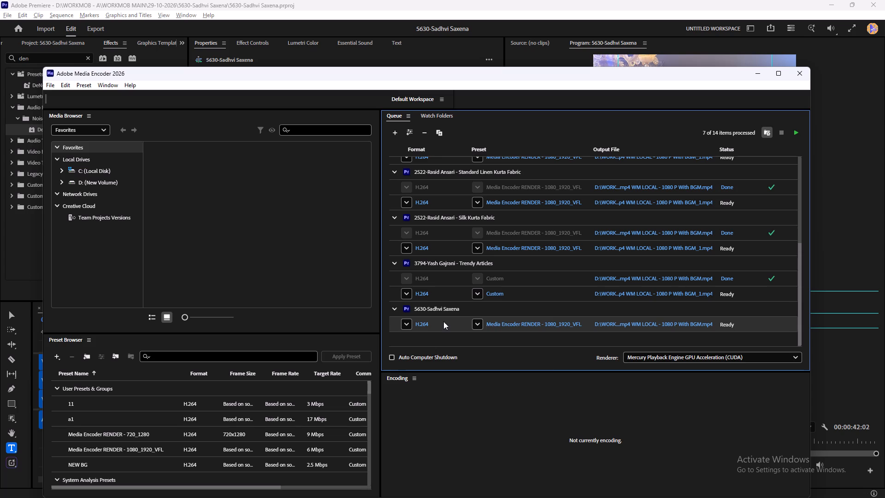
{"action": "right_click", "coordinate": [443, 321]}
{"action": "left_click", "coordinate": [481, 422]}
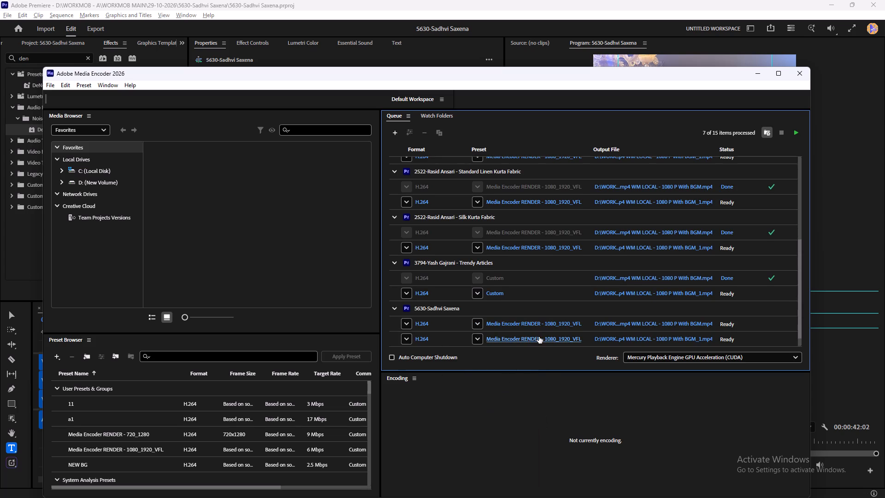
Give the duplicated 5630 output the Media Encoder RENDER - 720_1280 preset and replace 1080 with 720 in its file name.
{"action": "left_click", "coordinate": [539, 337]}
{"action": "left_click", "coordinate": [675, 151]}
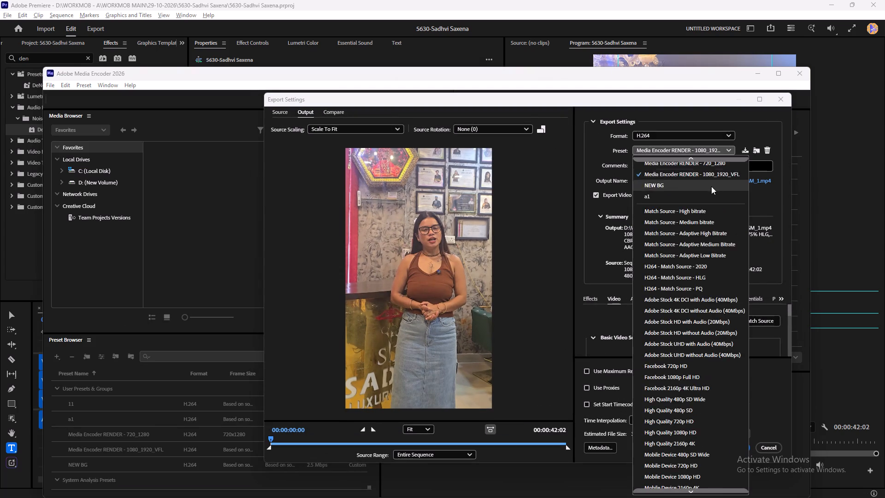
{"action": "scroll", "coordinate": [714, 184], "scroll_direction": "up", "scroll_amount": 5}
{"action": "left_click", "coordinate": [714, 192]}
{"action": "left_click", "coordinate": [716, 178]}
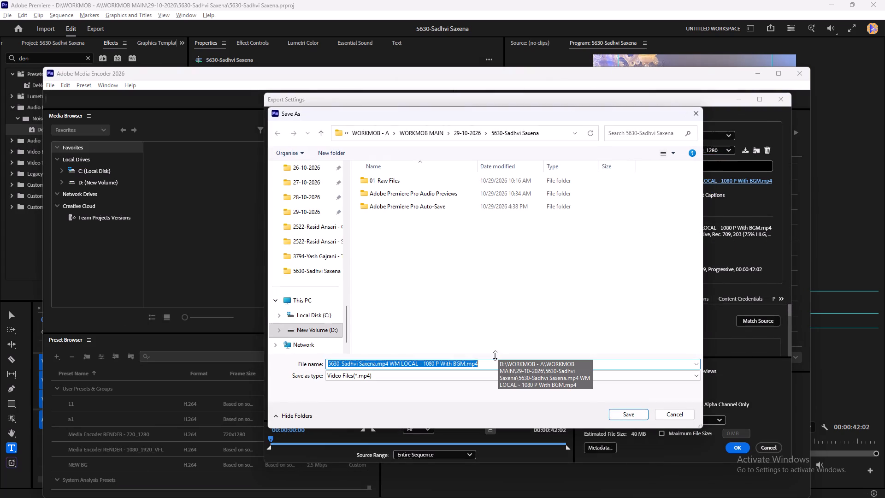
{"action": "left_click_drag", "start_coordinate": [434, 367], "coordinate": [424, 368]}
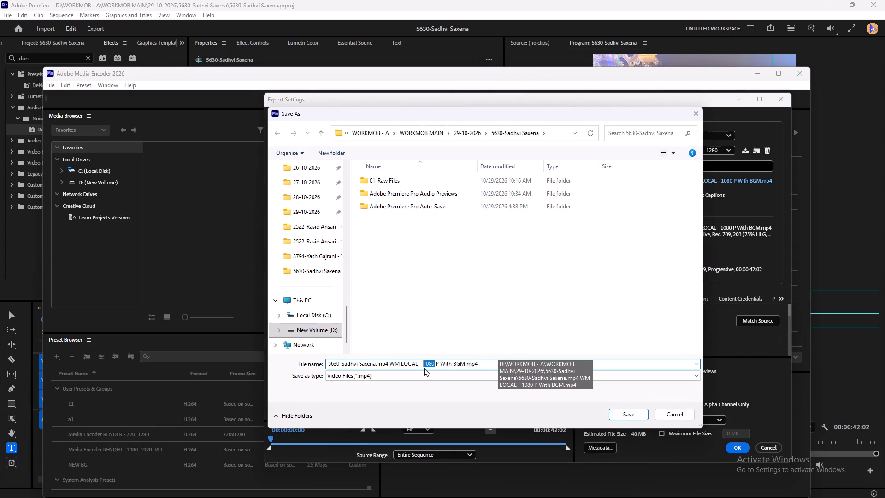
{"action": "type", "text": "720"}
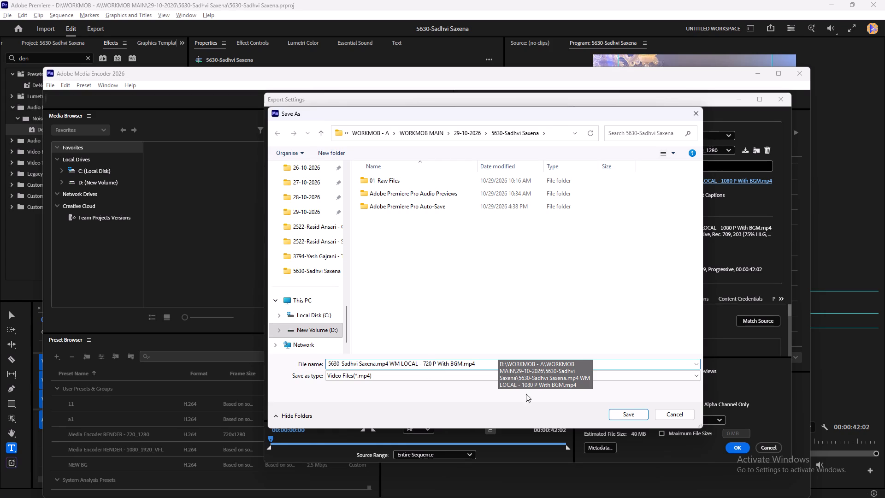
{"action": "left_click", "coordinate": [626, 412]}
{"action": "left_click", "coordinate": [740, 452]}
Remove the completed output of the original 5630 job at the start of the queue.
{"action": "scroll", "coordinate": [719, 348], "scroll_direction": "up", "scroll_amount": 12}
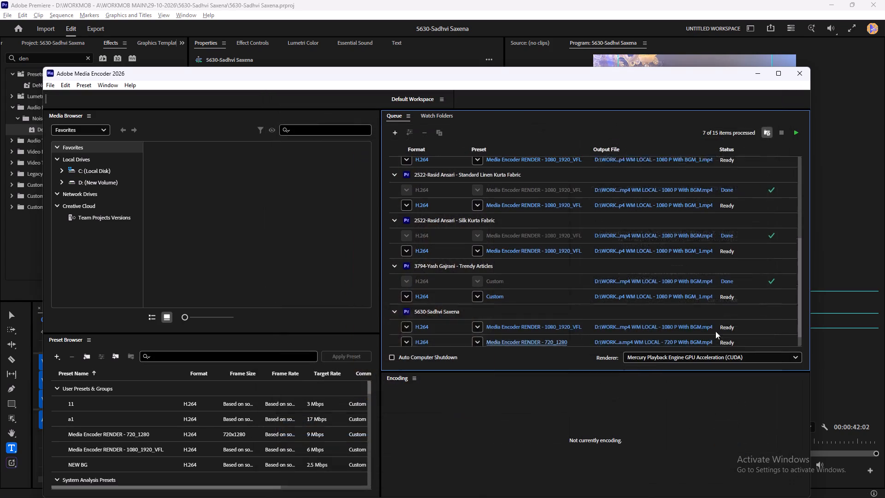
{"action": "scroll", "coordinate": [715, 331], "scroll_direction": "up", "scroll_amount": 2}
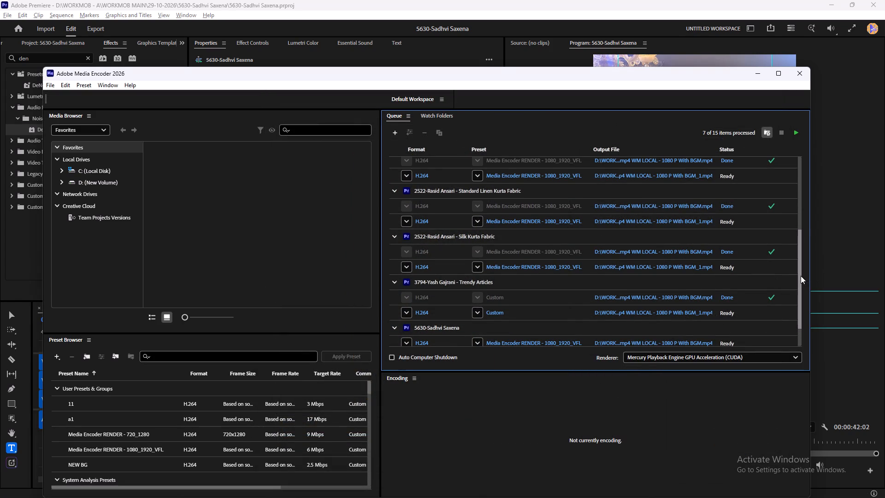
{"action": "left_click_drag", "start_coordinate": [801, 276], "coordinate": [794, 149]}
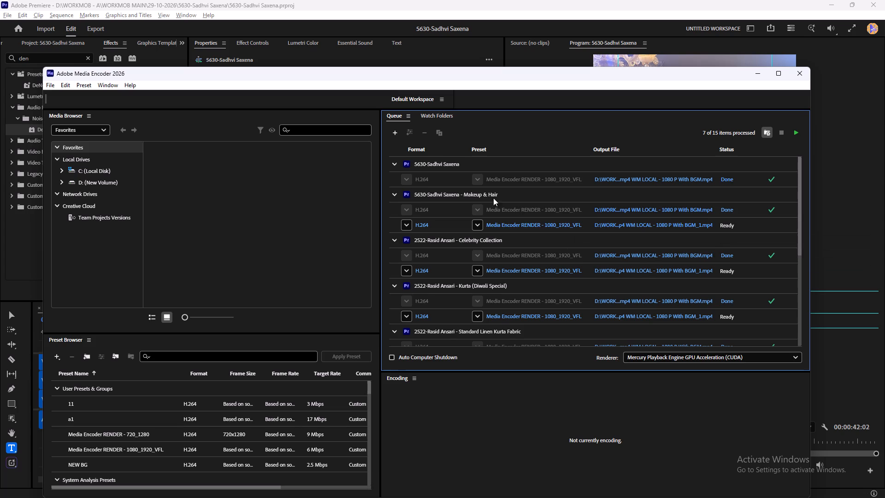
{"action": "left_click", "coordinate": [454, 183]}
{"action": "key", "text": "BackSpace"}
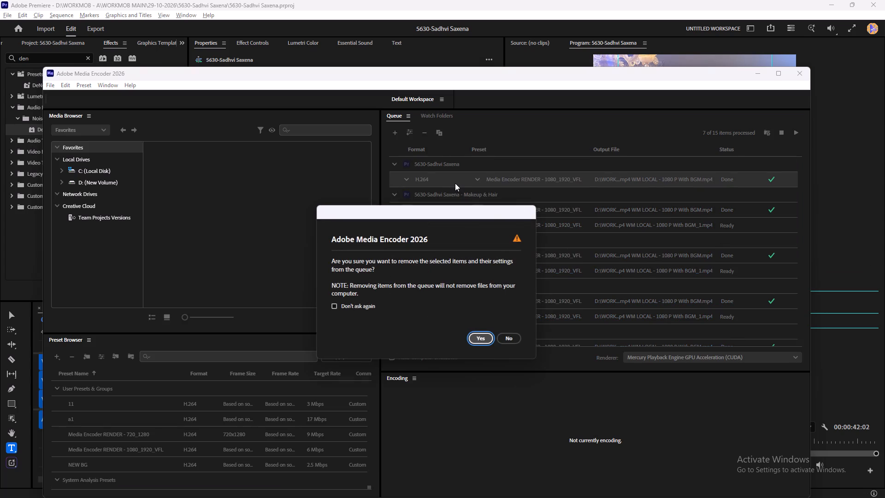
{"action": "left_click", "coordinate": [484, 336]}
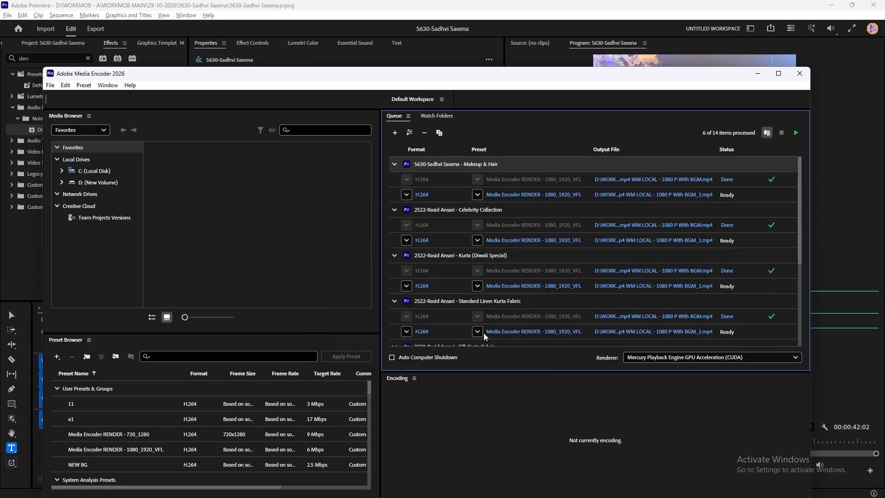
Give the Ready 5630 Makeup & Hair output the Media Encoder RENDER - 720_1280 preset and replace 1080 with 720 in its file name.
{"action": "left_click", "coordinate": [562, 196]}
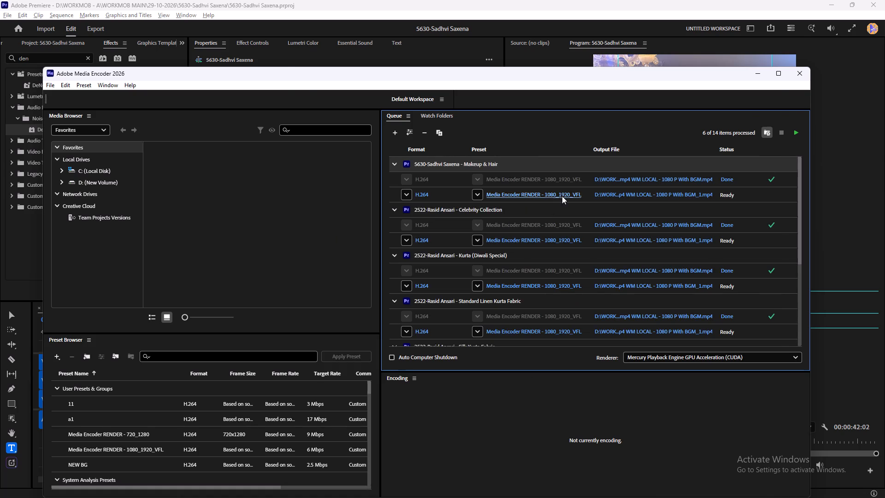
{"action": "left_click", "coordinate": [663, 153]}
{"action": "scroll", "coordinate": [673, 176], "scroll_direction": "up", "scroll_amount": 5}
{"action": "left_click", "coordinate": [682, 192]}
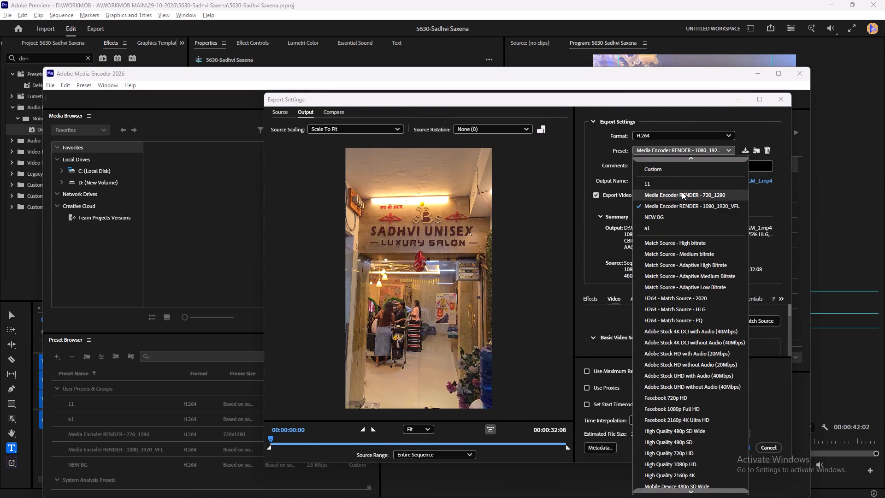
{"action": "left_click", "coordinate": [688, 181]}
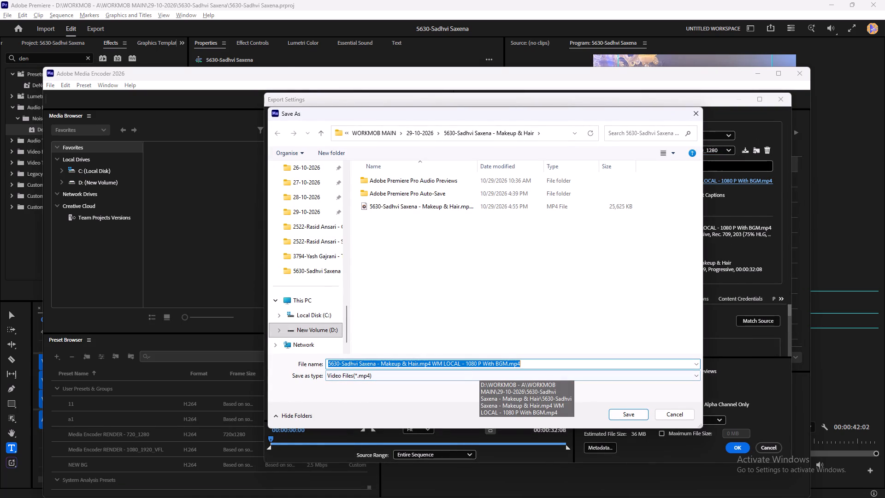
{"action": "left_click", "coordinate": [475, 366]}
{"action": "left_click_drag", "start_coordinate": [478, 366], "coordinate": [469, 367]}
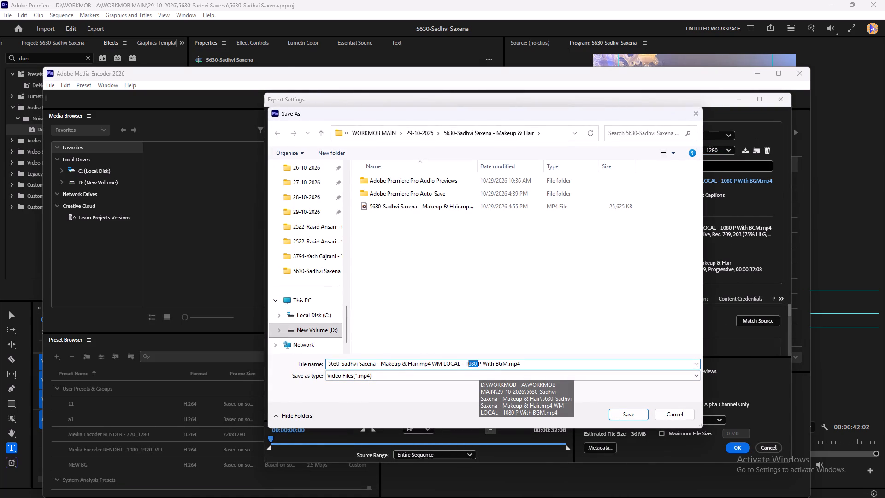
{"action": "left_click_drag", "start_coordinate": [469, 367], "coordinate": [463, 368]}
{"action": "key", "text": "space"}
{"action": "type", "text": "720"}
{"action": "key", "text": "space"}
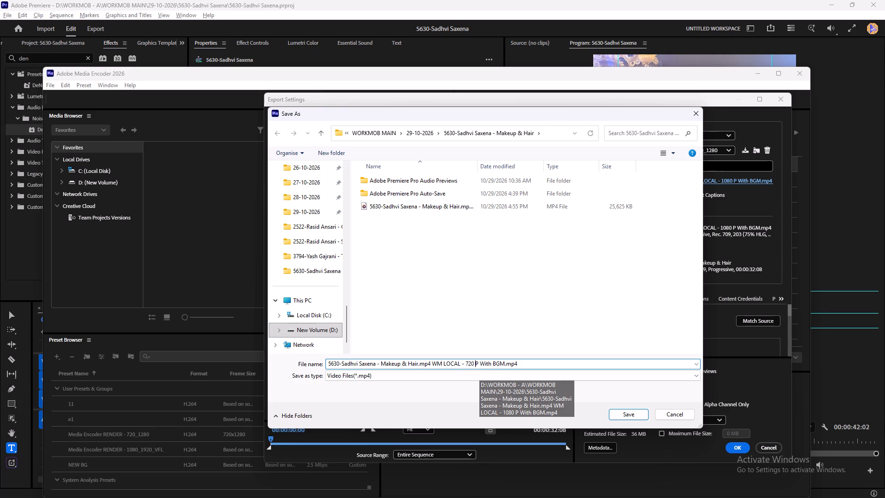
{"action": "left_click", "coordinate": [639, 414]}
{"action": "left_click", "coordinate": [739, 447]}
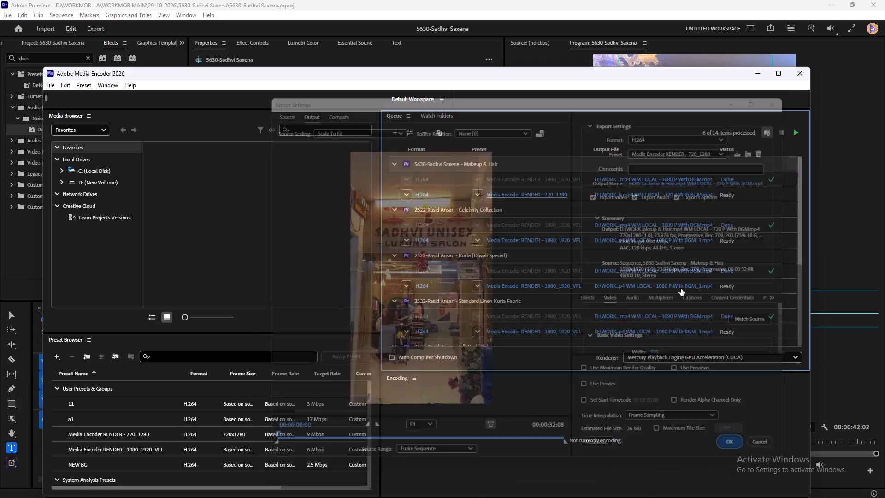
Give the Ready 2522 Celebrity Collection output the Media Encoder RENDER - 720_1280 preset and replace 1080 with 720 in its file name.
{"action": "scroll", "coordinate": [630, 248], "scroll_direction": "down", "scroll_amount": 7}
{"action": "left_click", "coordinate": [555, 220]}
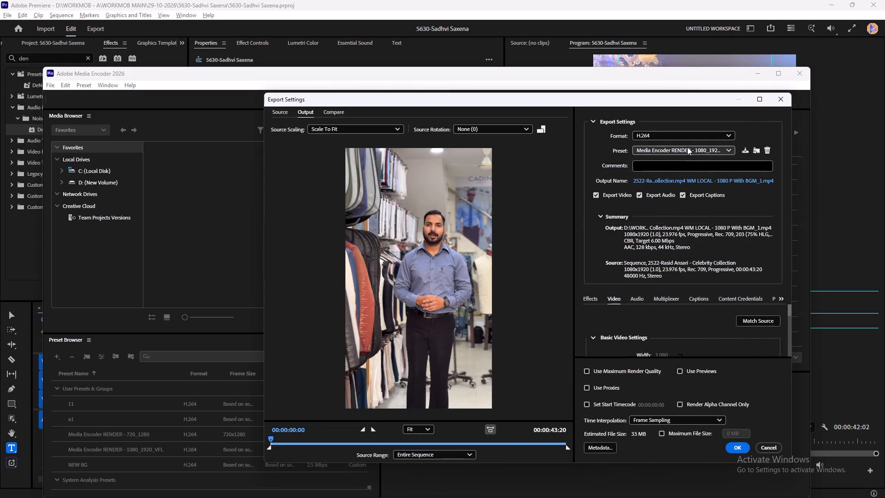
{"action": "left_click", "coordinate": [687, 147]}
{"action": "scroll", "coordinate": [711, 187], "scroll_direction": "up", "scroll_amount": 5}
{"action": "left_click", "coordinate": [714, 193]}
{"action": "left_click", "coordinate": [700, 181]}
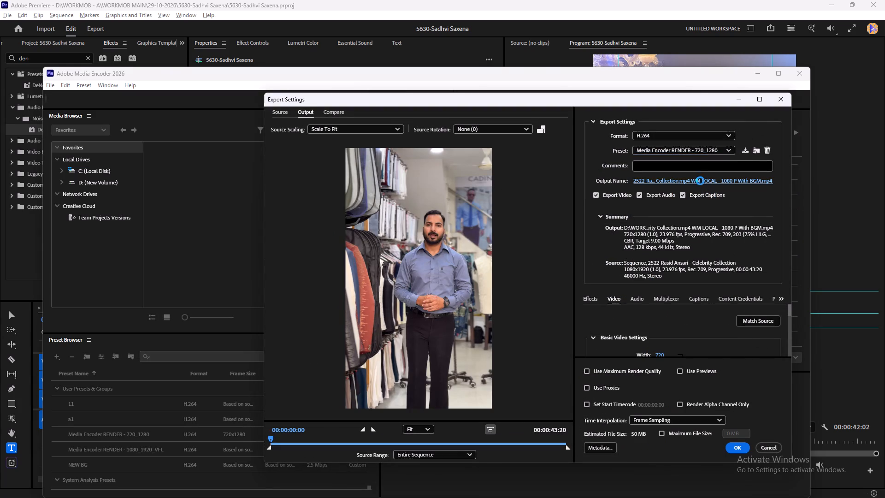
{"action": "left_click_drag", "start_coordinate": [483, 367], "coordinate": [471, 368]}
{"action": "type", "text": "720"}
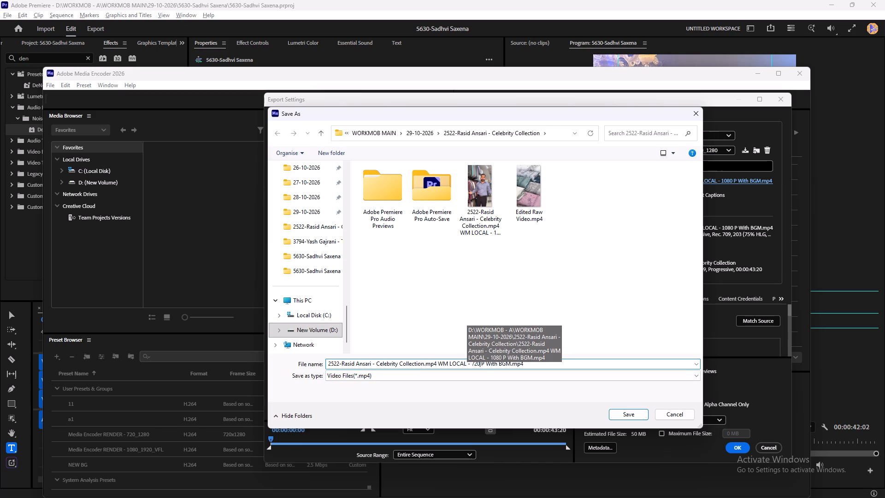
{"action": "left_click", "coordinate": [636, 415]}
{"action": "left_click", "coordinate": [743, 450]}
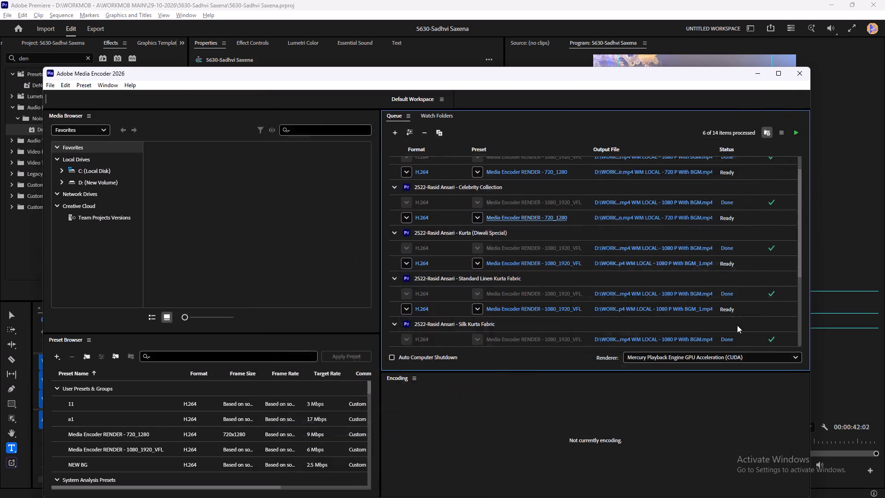
Give the Ready 2522 Kurta (Diwali Special) output the Media Encoder RENDER - 720_1280 preset and replace 1080 with 720 in its file name.
{"action": "scroll", "coordinate": [646, 276], "scroll_direction": "down", "scroll_amount": 6}
{"action": "left_click", "coordinate": [562, 244]}
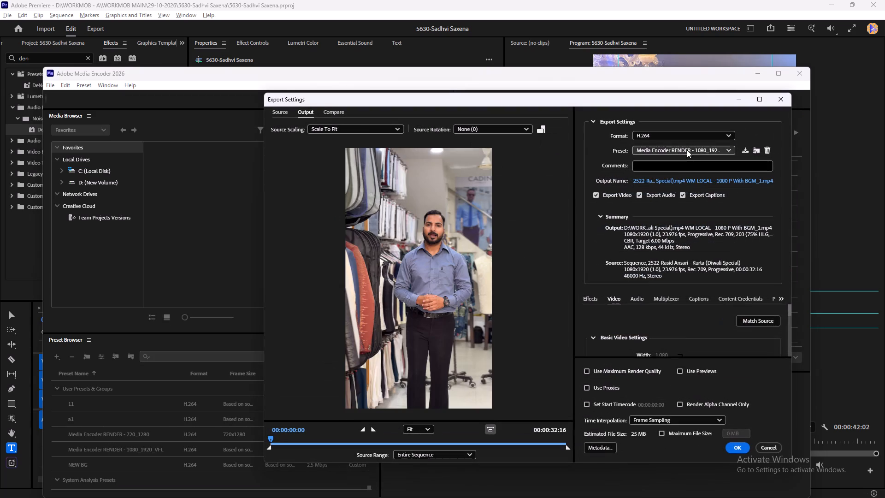
{"action": "left_click", "coordinate": [687, 150]}
{"action": "scroll", "coordinate": [707, 202], "scroll_direction": "up", "scroll_amount": 5}
{"action": "left_click", "coordinate": [707, 194]}
{"action": "left_click", "coordinate": [698, 182]}
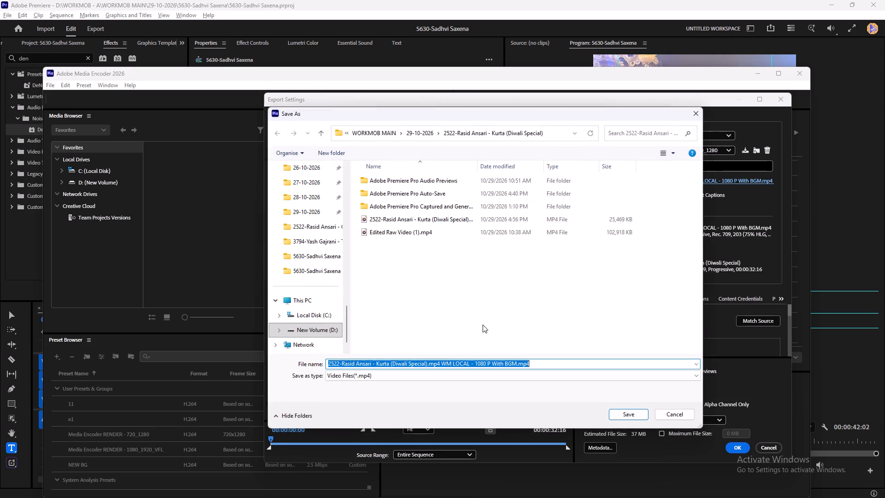
{"action": "left_click", "coordinate": [458, 324]}
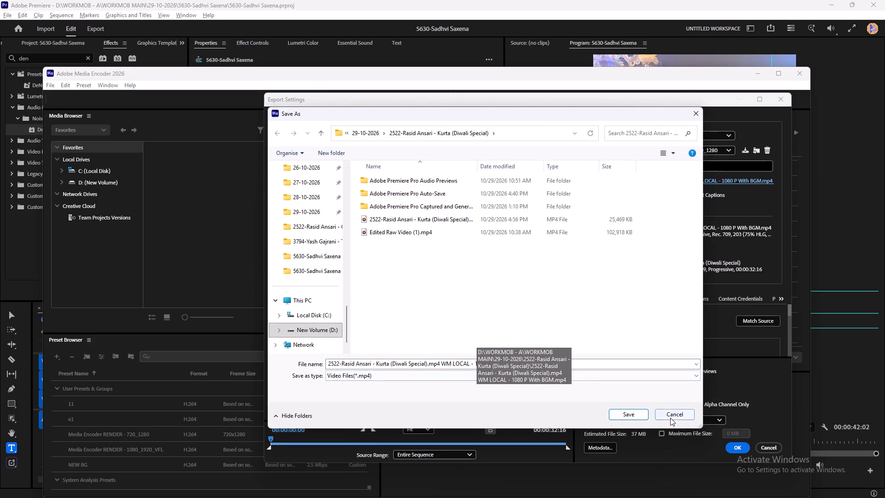
{"action": "left_click", "coordinate": [670, 418]}
{"action": "left_click", "coordinate": [676, 184]}
{"action": "left_click", "coordinate": [676, 180]}
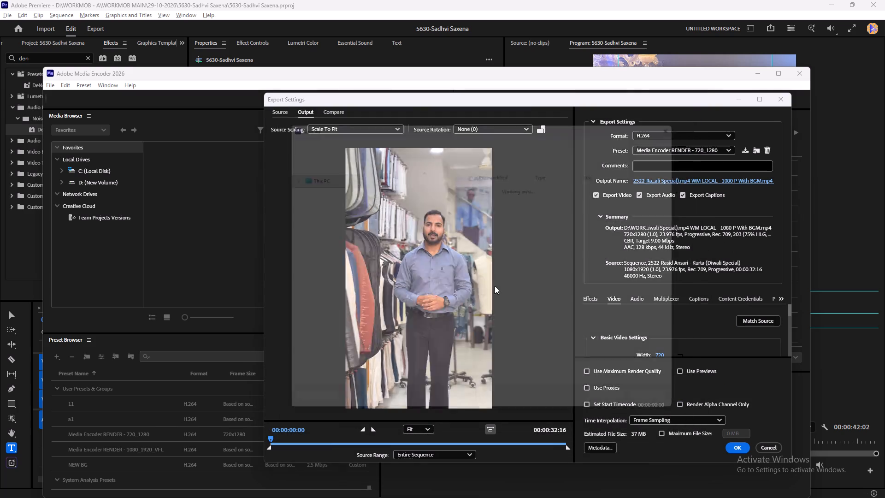
{"action": "left_click_drag", "start_coordinate": [484, 366], "coordinate": [478, 366]}
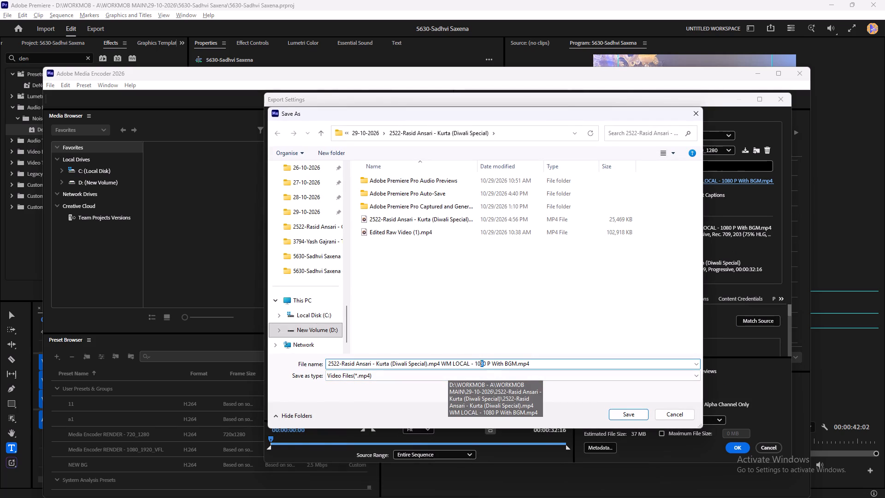
{"action": "left_click_drag", "start_coordinate": [484, 366], "coordinate": [475, 367]}
{"action": "type", "text": "720"}
{"action": "left_click", "coordinate": [624, 410]}
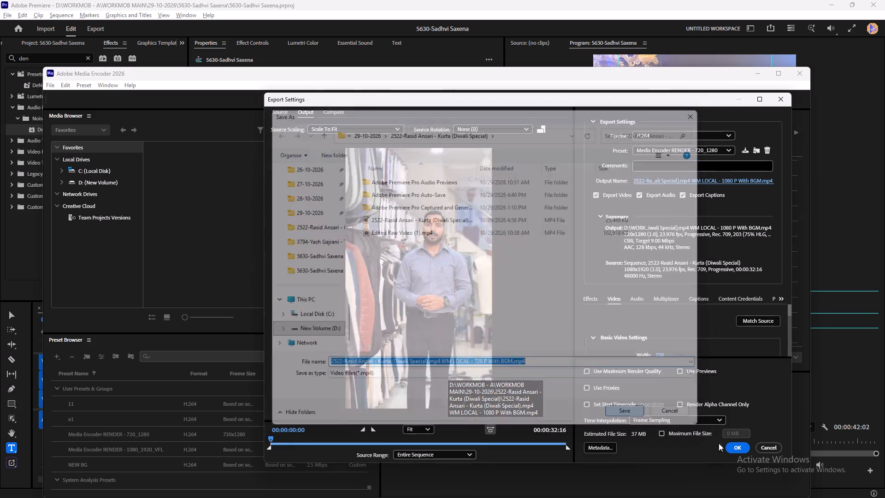
{"action": "left_click", "coordinate": [731, 451]}
Give the Ready 2522 Standard Linen Kurta Fabric output the Media Encoder RENDER - 720_1280 preset and replace 1080 with 720 in its file name.
{"action": "scroll", "coordinate": [677, 286], "scroll_direction": "down", "scroll_amount": 6}
{"action": "scroll", "coordinate": [565, 279], "scroll_direction": "down", "scroll_amount": 5}
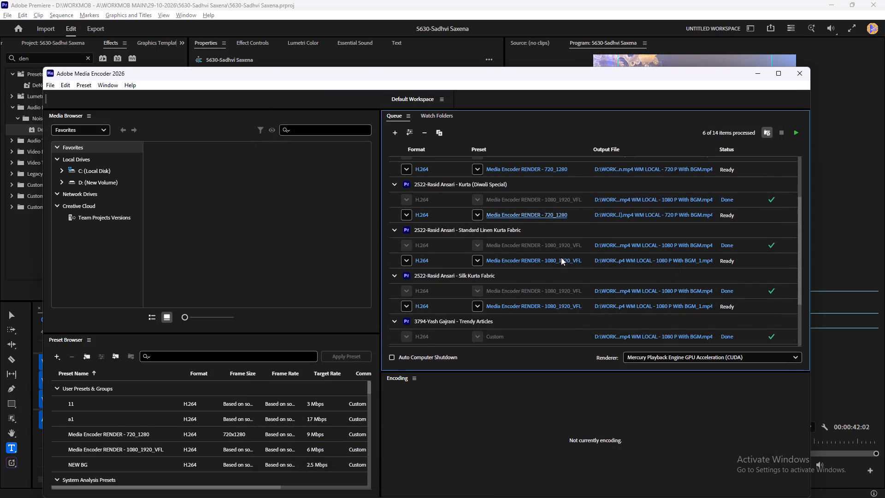
{"action": "left_click", "coordinate": [560, 252]}
{"action": "left_click", "coordinate": [658, 149]}
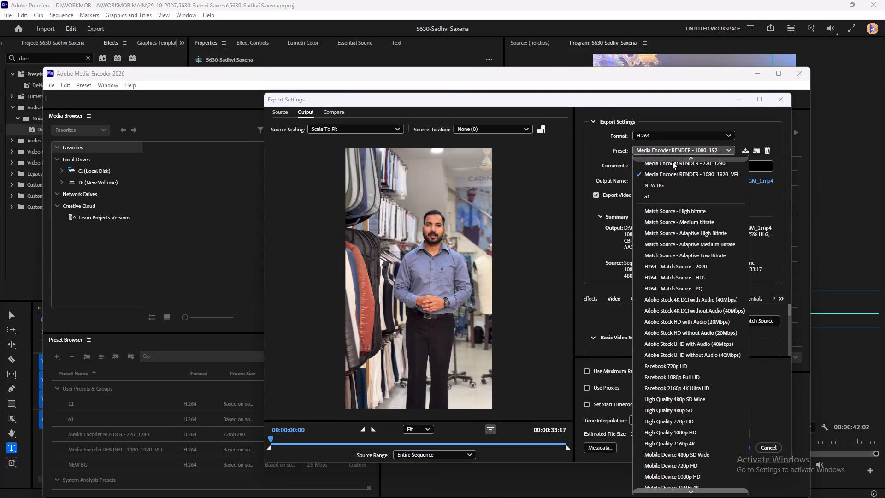
{"action": "scroll", "coordinate": [720, 220], "scroll_direction": "up", "scroll_amount": 5}
{"action": "left_click", "coordinate": [696, 196]}
{"action": "left_click", "coordinate": [704, 180]}
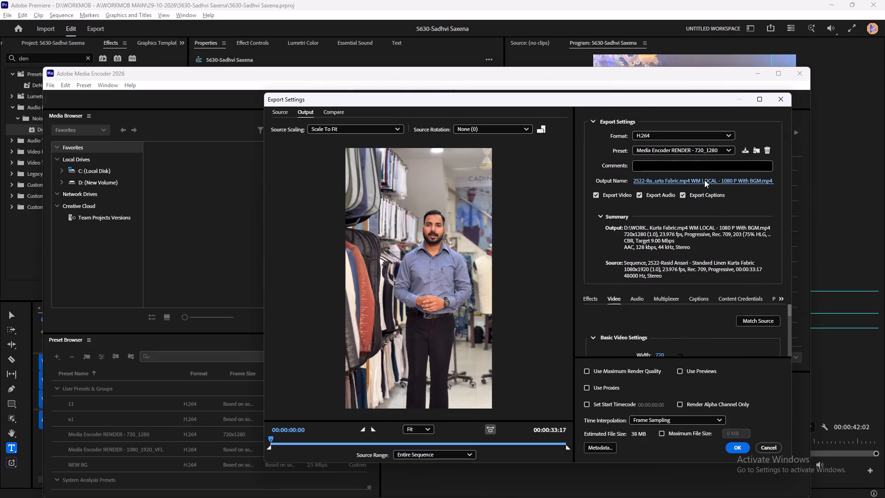
{"action": "left_click_drag", "start_coordinate": [501, 365], "coordinate": [491, 367]}
{"action": "type", "text": "720"}
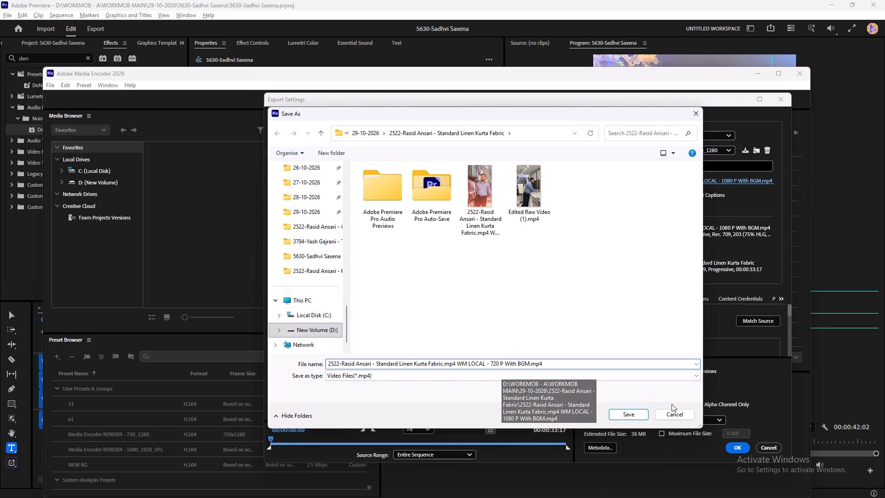
{"action": "left_click", "coordinate": [614, 419]}
{"action": "left_click", "coordinate": [742, 447]}
Give the Ready 2522 Silk Kurta Fabric output the Media Encoder RENDER - 720_1280 preset and replace 1080 with 720 in its file name.
{"action": "scroll", "coordinate": [652, 243], "scroll_direction": "down", "scroll_amount": 7}
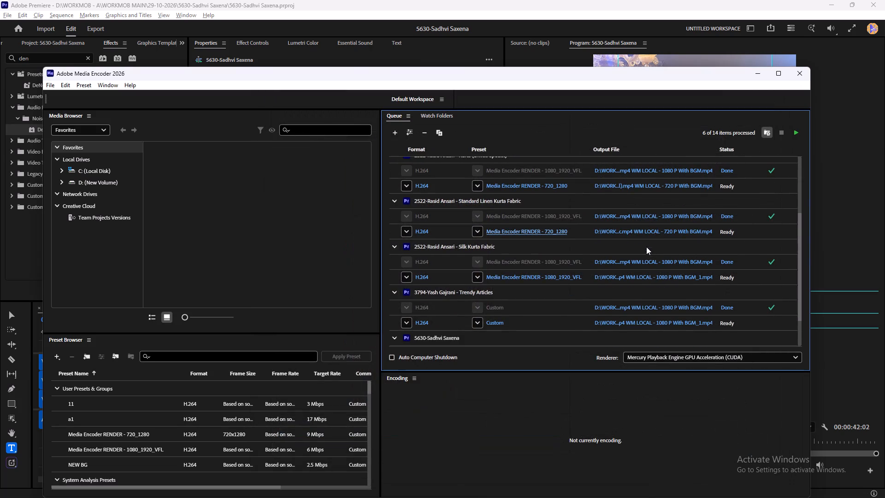
{"action": "left_click", "coordinate": [569, 277]}
{"action": "left_click", "coordinate": [667, 150]}
{"action": "scroll", "coordinate": [710, 216], "scroll_direction": "up", "scroll_amount": 4}
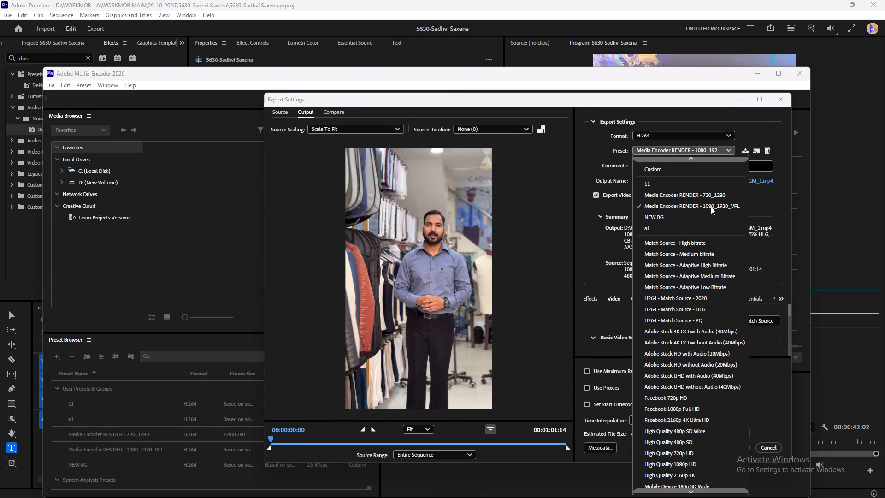
{"action": "left_click", "coordinate": [708, 193]}
{"action": "left_click", "coordinate": [702, 184]}
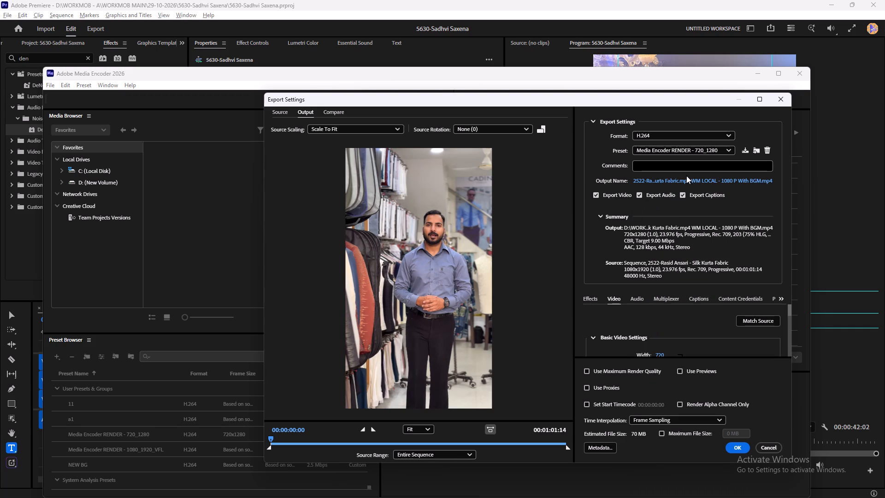
{"action": "left_click", "coordinate": [686, 178]}
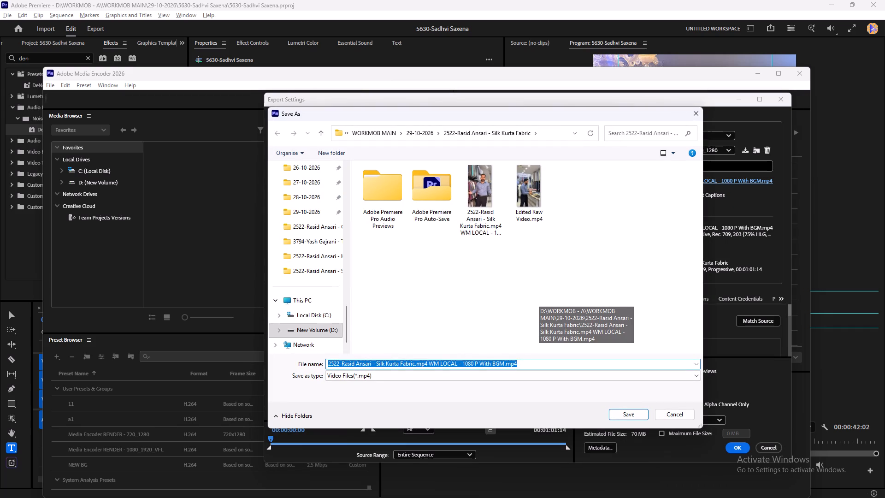
{"action": "left_click_drag", "start_coordinate": [473, 366], "coordinate": [462, 368]}
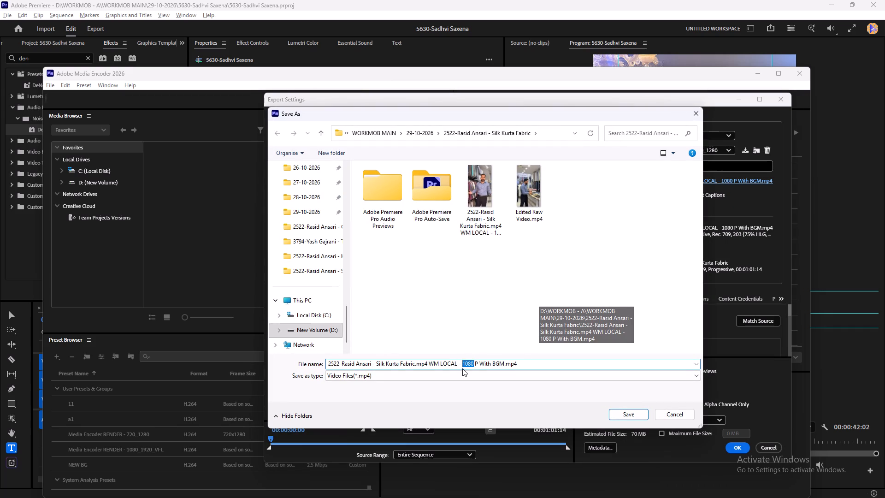
{"action": "type", "text": "720"}
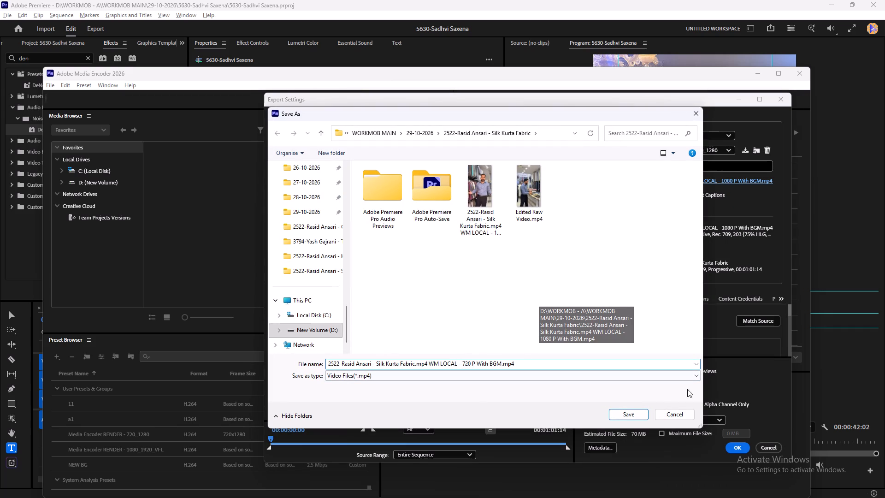
{"action": "left_click", "coordinate": [625, 416]}
{"action": "left_click", "coordinate": [733, 446]}
Give the Ready 3794 Trendy Articles output the Media Encoder RENDER - 720_1280 preset and lower its target bitrate to 5.6 Mbps.
{"action": "scroll", "coordinate": [596, 239], "scroll_direction": "down", "scroll_amount": 3}
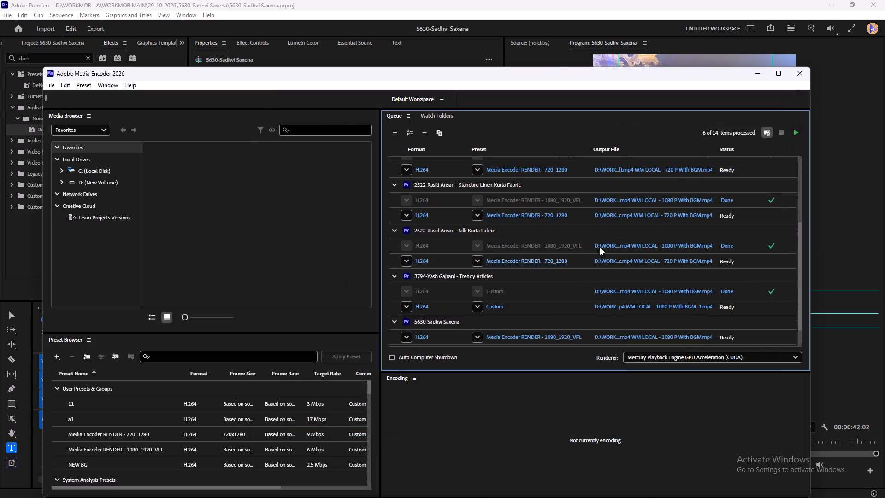
{"action": "scroll", "coordinate": [600, 247], "scroll_direction": "down", "scroll_amount": 20}
{"action": "scroll", "coordinate": [600, 247], "scroll_direction": "down", "scroll_amount": 1}
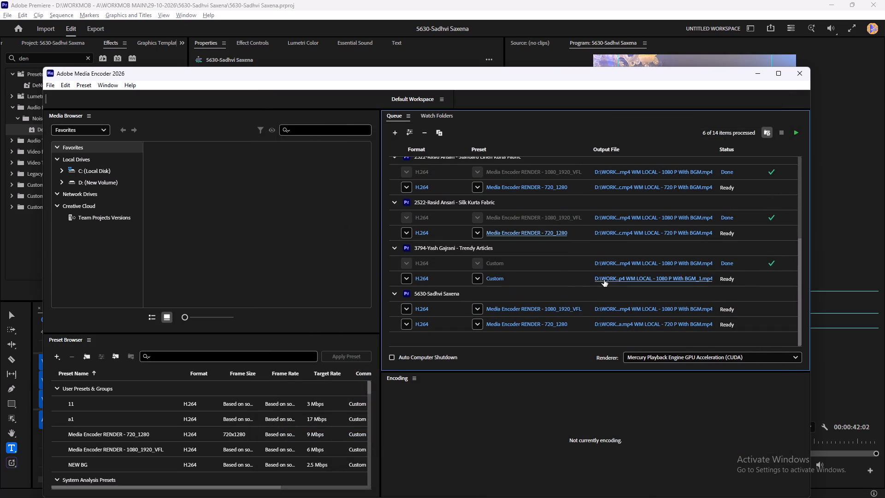
{"action": "left_click", "coordinate": [604, 280]}
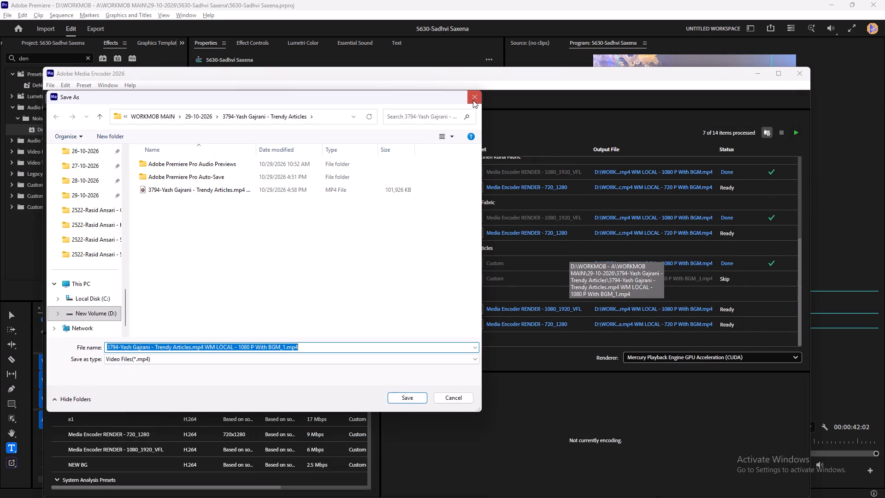
{"action": "left_click", "coordinate": [473, 100]}
{"action": "left_click", "coordinate": [490, 279]}
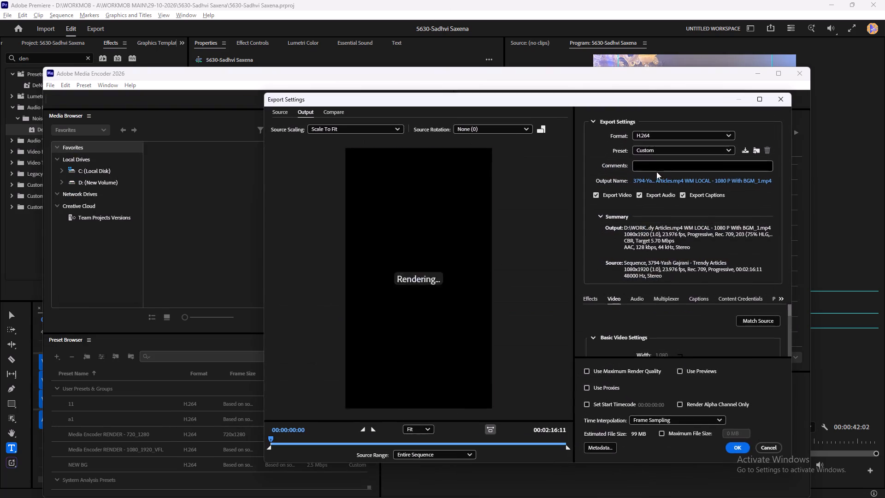
{"action": "left_click_drag", "start_coordinate": [654, 153], "coordinate": [658, 154]}
{"action": "scroll", "coordinate": [707, 188], "scroll_direction": "up", "scroll_amount": 6}
{"action": "left_click", "coordinate": [690, 194]}
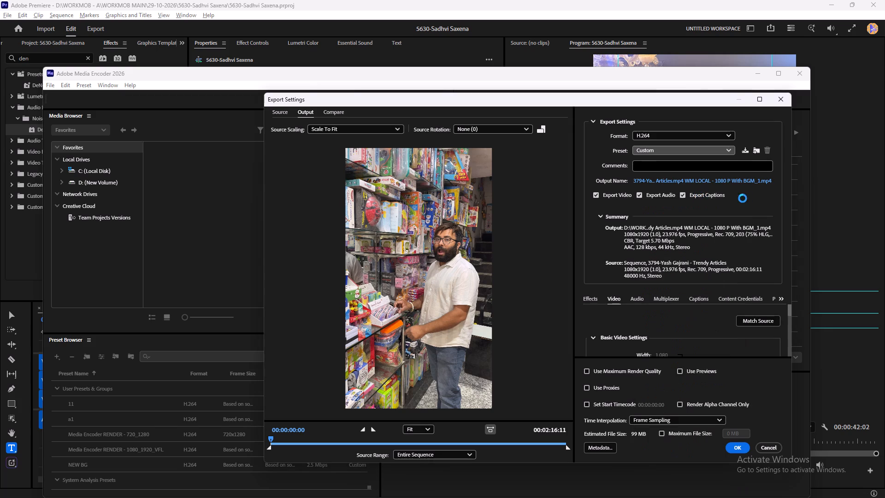
{"action": "left_click_drag", "start_coordinate": [791, 307], "coordinate": [793, 334]}
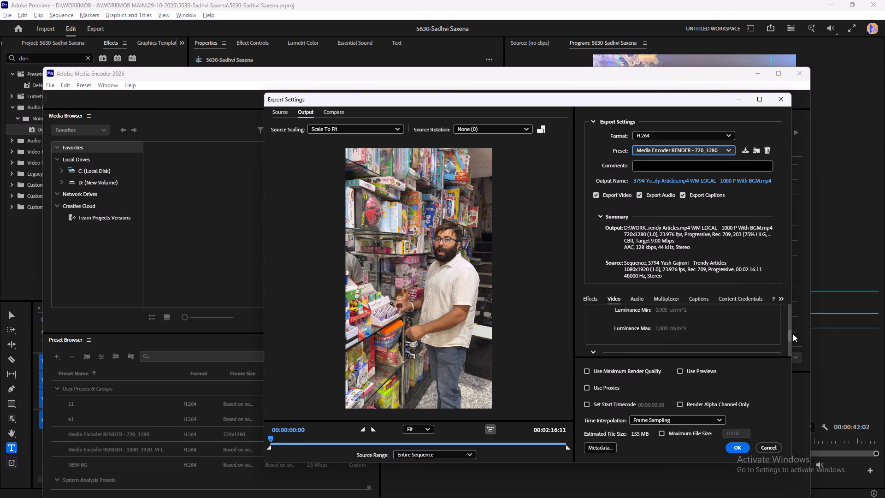
{"action": "left_click_drag", "start_coordinate": [793, 334], "coordinate": [796, 340]}
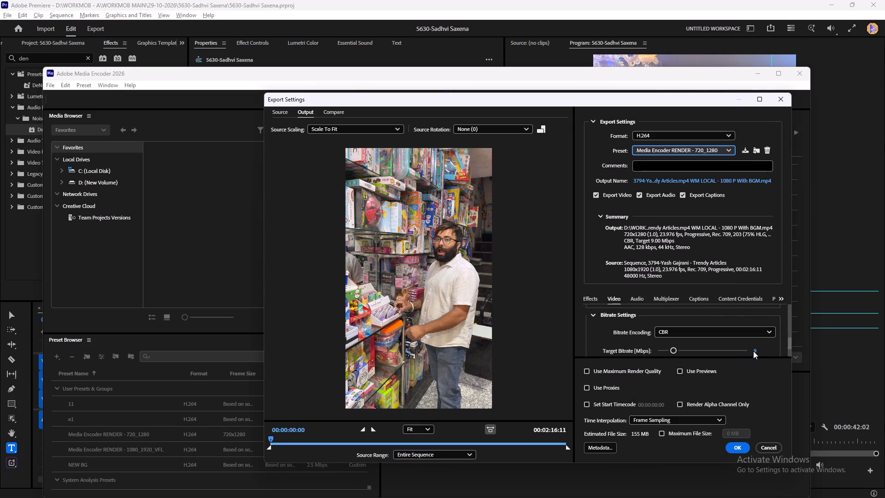
{"action": "left_click_drag", "start_coordinate": [755, 351], "coordinate": [742, 351]}
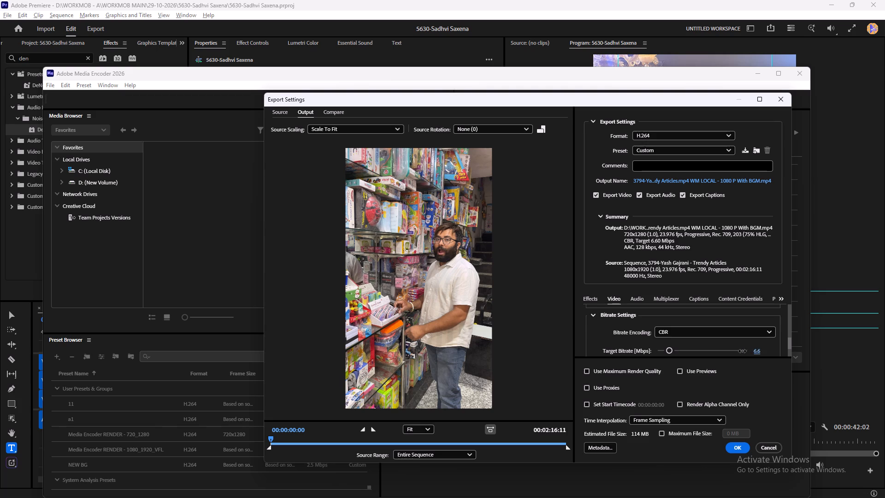
{"action": "left_click_drag", "start_coordinate": [742, 351], "coordinate": [737, 351]}
{"action": "left_click", "coordinate": [735, 445]}
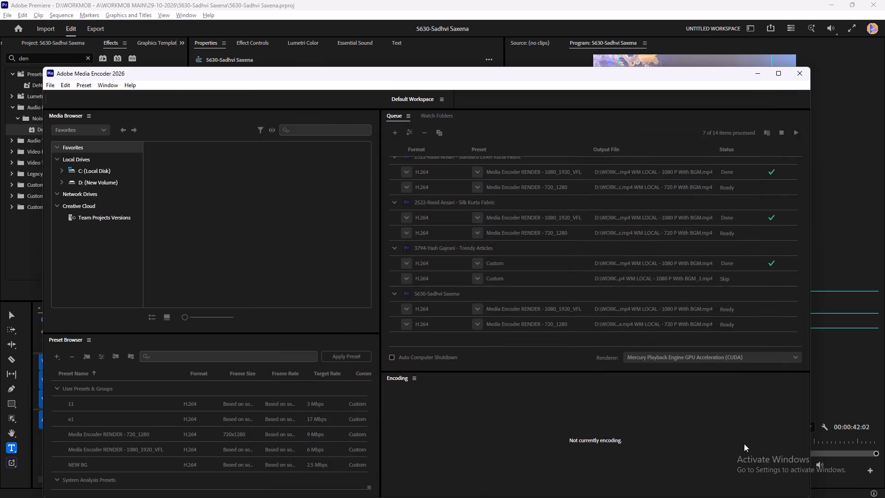
Replace 1080 with 720 in the file name of the Ready 3794 Trendy Articles output.
{"action": "scroll", "coordinate": [682, 272], "scroll_direction": "down", "scroll_amount": 6}
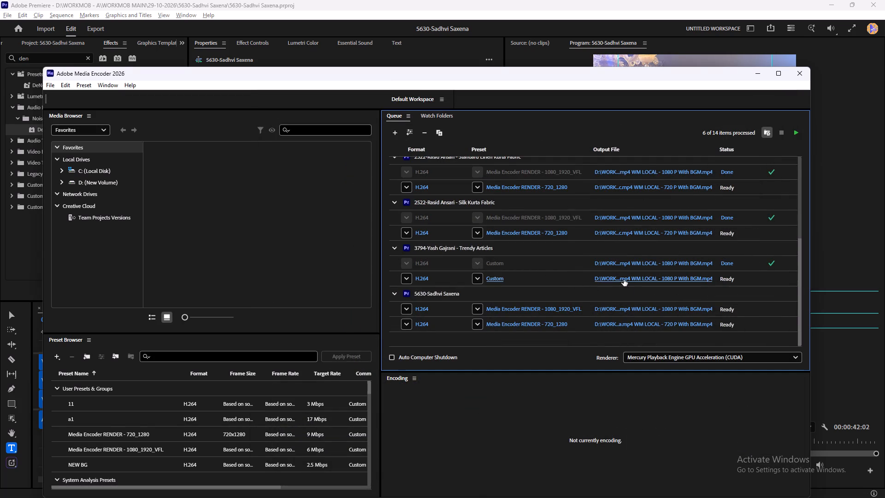
{"action": "left_click", "coordinate": [491, 276]}
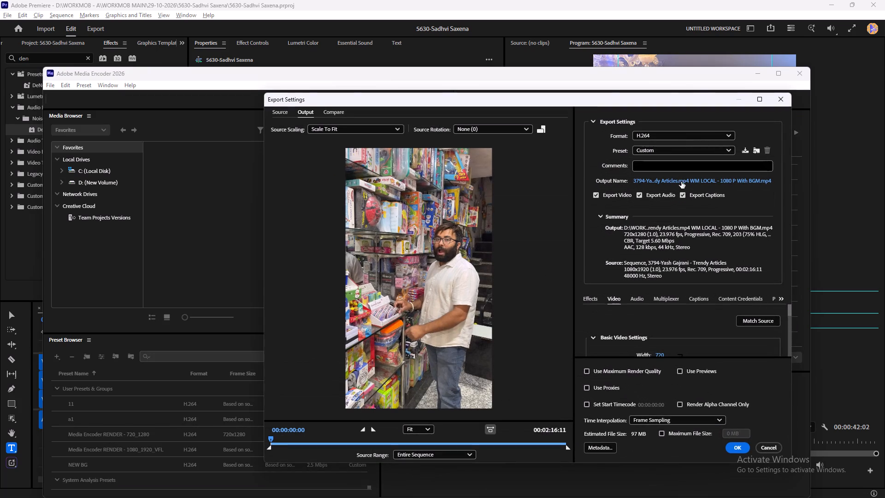
{"action": "left_click", "coordinate": [681, 182]}
{"action": "left_click_drag", "start_coordinate": [460, 365], "coordinate": [467, 364]}
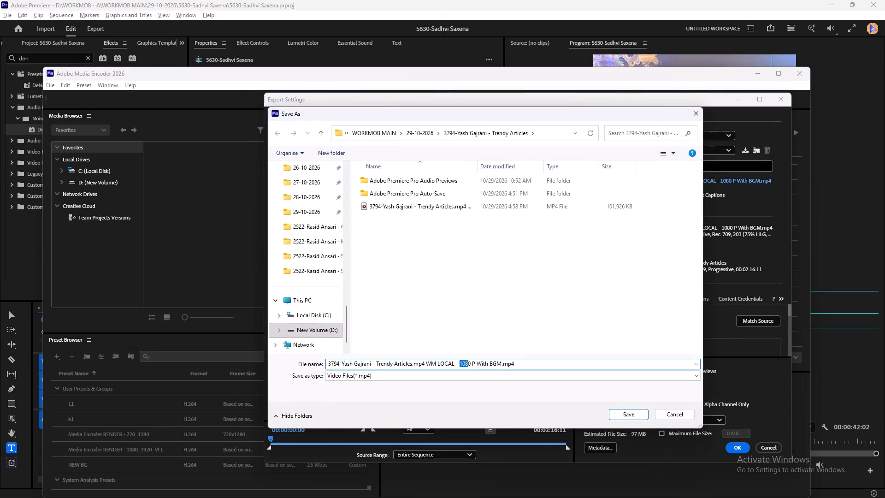
{"action": "left_click_drag", "start_coordinate": [467, 364], "coordinate": [470, 363]}
{"action": "type", "text": "720"}
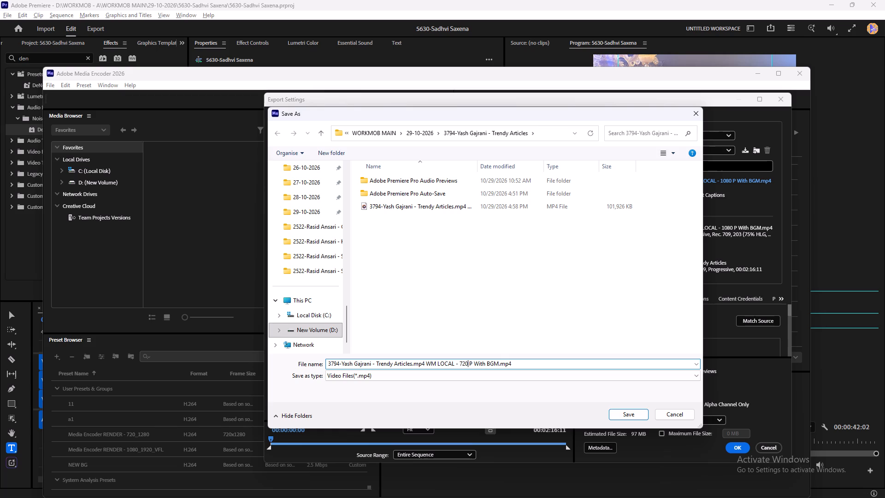
{"action": "left_click", "coordinate": [636, 412]}
{"action": "left_click", "coordinate": [734, 445]}
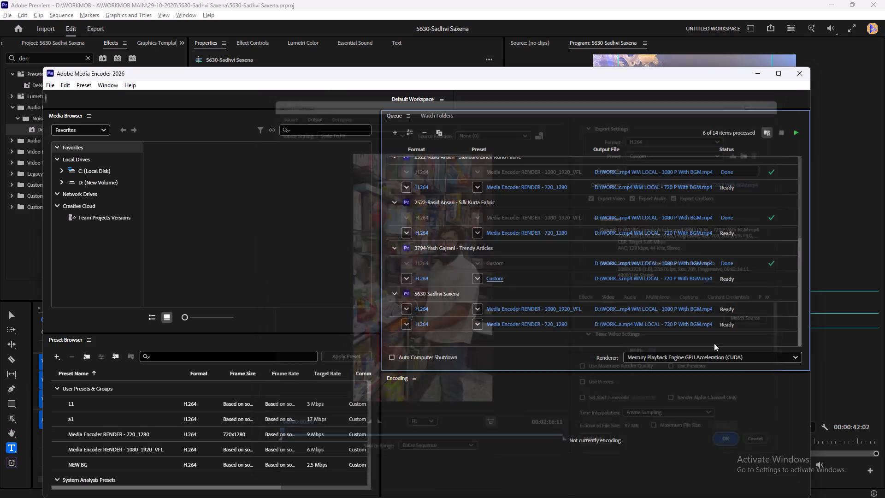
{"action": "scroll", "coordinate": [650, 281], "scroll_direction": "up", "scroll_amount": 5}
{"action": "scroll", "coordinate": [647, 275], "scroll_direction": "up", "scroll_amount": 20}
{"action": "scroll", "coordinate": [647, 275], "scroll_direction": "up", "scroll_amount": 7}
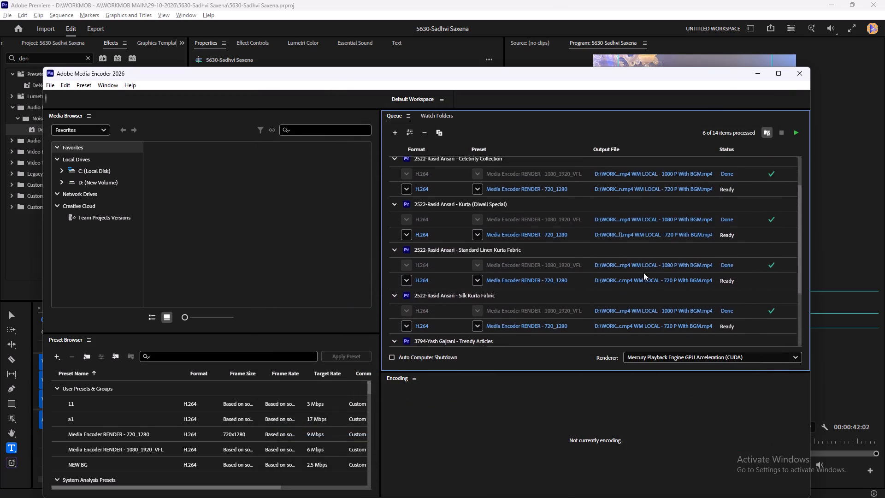
Switch to Premiere, enable the Local Circle Logo clip in the main 5630 sequence, and send the sequence to the Media Encoder queue.
{"action": "scroll", "coordinate": [643, 273], "scroll_direction": "up", "scroll_amount": 4}
{"action": "scroll", "coordinate": [633, 258], "scroll_direction": "down", "scroll_amount": 20}
{"action": "scroll", "coordinate": [633, 258], "scroll_direction": "down", "scroll_amount": 20}
{"action": "scroll", "coordinate": [633, 258], "scroll_direction": "down", "scroll_amount": 3}
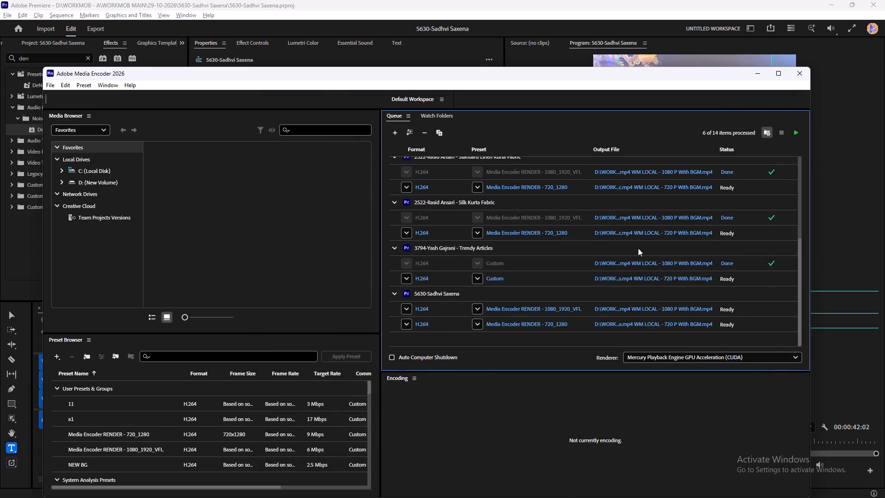
{"action": "scroll", "coordinate": [638, 248], "scroll_direction": "down", "scroll_amount": 9}
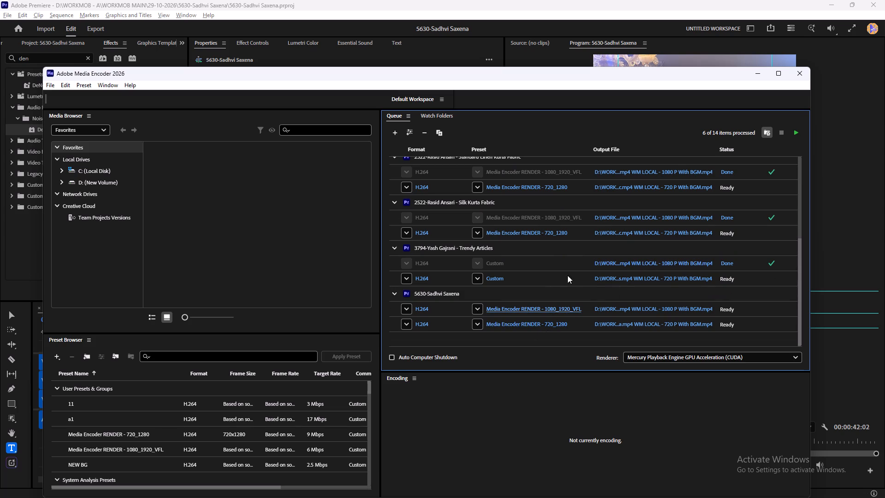
{"action": "left_click", "coordinate": [756, 73]}
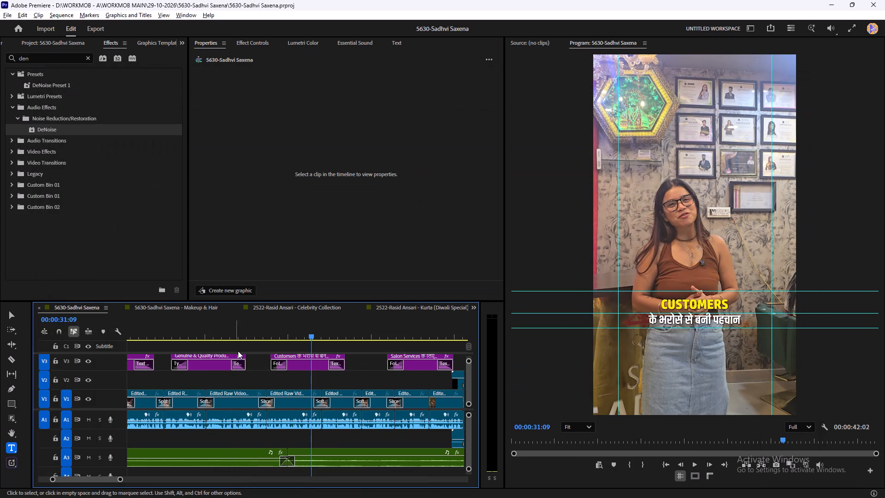
{"action": "key", "text": "grave"}
{"action": "left_click_drag", "start_coordinate": [207, 159], "coordinate": [229, 201]}
{"action": "key", "text": "shift+e"}
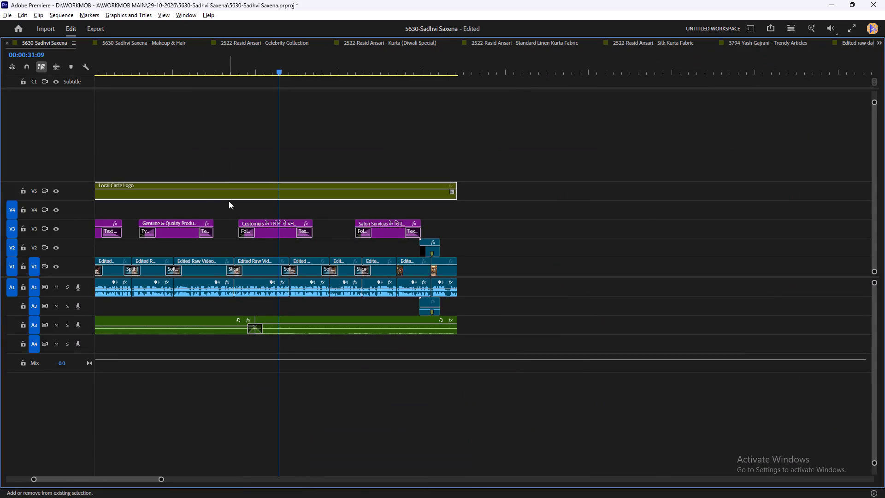
{"action": "left_click", "coordinate": [215, 160]}
{"action": "key", "text": "alt+shift+m"}
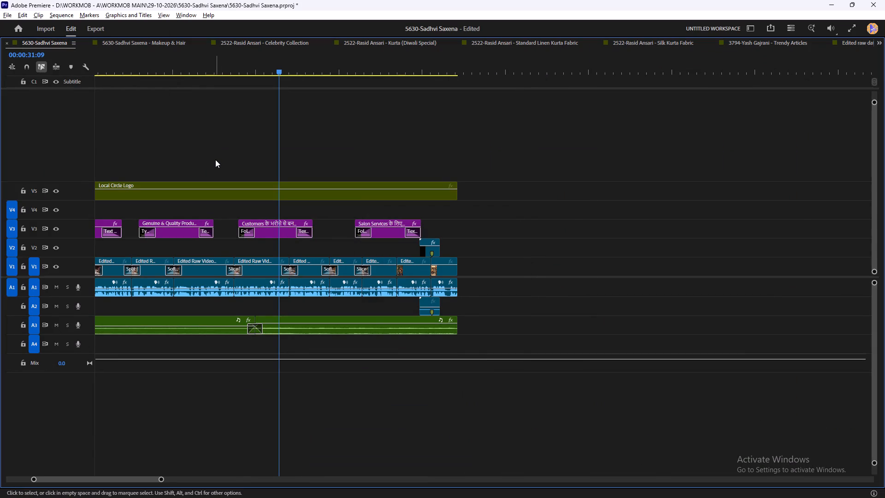
Enable the Local Circle Logo clip in the 5630 Makeup & Hair sequence and send the sequence to the Media Encoder queue.
{"action": "left_click", "coordinate": [162, 41]}
{"action": "left_click", "coordinate": [177, 123]}
{"action": "left_click_drag", "start_coordinate": [199, 136], "coordinate": [231, 184]}
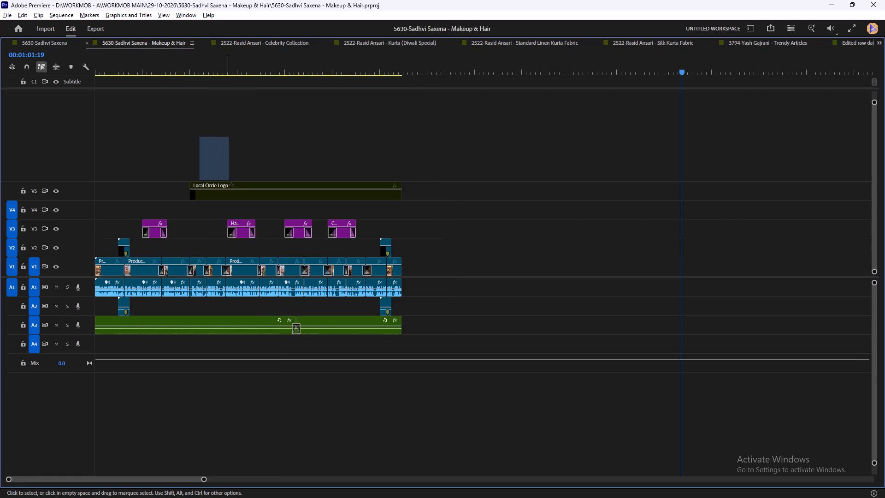
{"action": "left_click_drag", "start_coordinate": [231, 184], "coordinate": [234, 189]}
{"action": "key", "text": "shift+e"}
{"action": "left_click", "coordinate": [239, 167]}
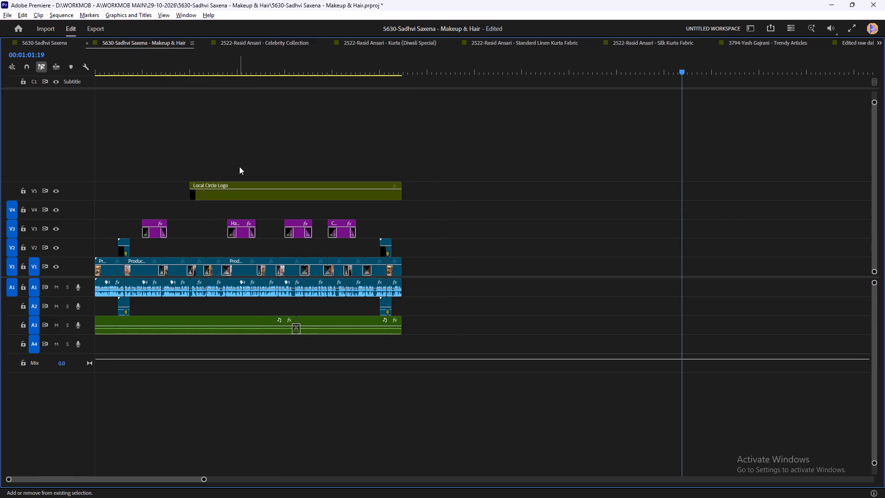
{"action": "key", "text": "alt+shift+m"}
Enable the Local Circle Logo clip in the 2522 Celebrity Collection sequence and send the sequence to the Media Encoder queue.
{"action": "left_click", "coordinate": [290, 46]}
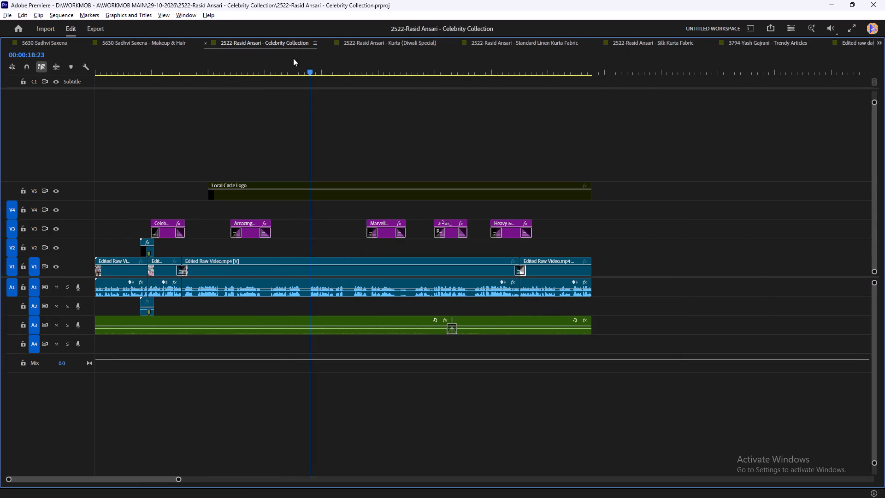
{"action": "left_click_drag", "start_coordinate": [383, 138], "coordinate": [401, 202]}
{"action": "key", "text": "shift+e"}
{"action": "left_click", "coordinate": [395, 161]}
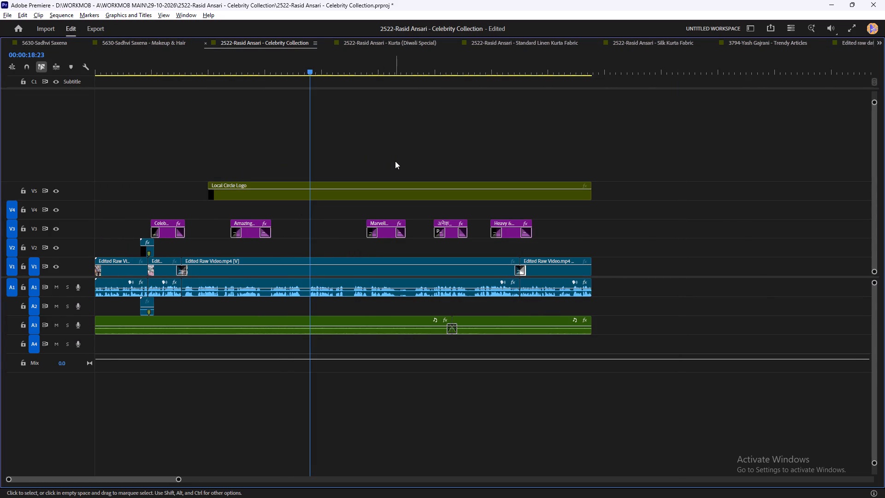
{"action": "key", "text": "alt+shift+m"}
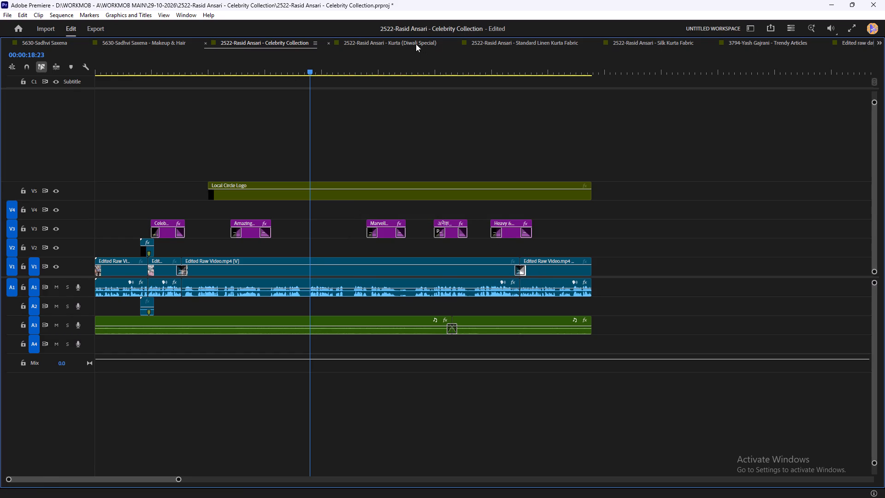
Enable the Local Circle Logo clip in the 2522 Kurta (Diwali Special) sequence and send the sequence to the Media Encoder queue.
{"action": "left_click", "coordinate": [416, 44]}
{"action": "left_click_drag", "start_coordinate": [315, 151], "coordinate": [354, 209]}
{"action": "key", "text": "shift+e"}
{"action": "left_click", "coordinate": [360, 184]}
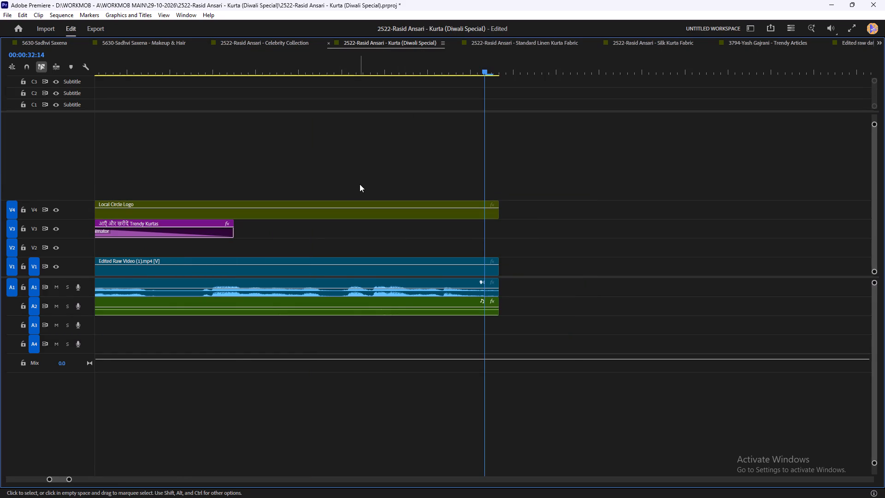
{"action": "key", "text": "alt+shift+m"}
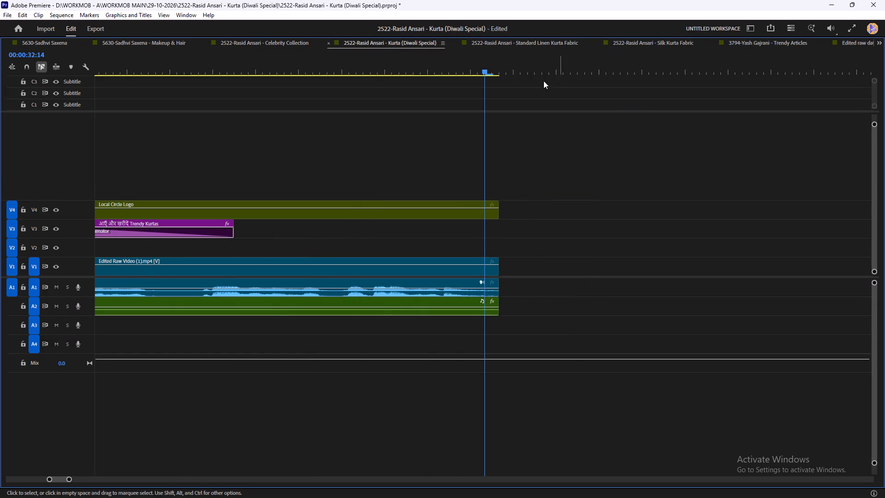
Enable the Local Circle Logo clip in the 2522 Standard Linen Kurta Fabric sequence and send the sequence to the Media Encoder queue.
{"action": "left_click_drag", "start_coordinate": [520, 41], "coordinate": [527, 42]}
{"action": "left_click_drag", "start_coordinate": [412, 142], "coordinate": [441, 187]}
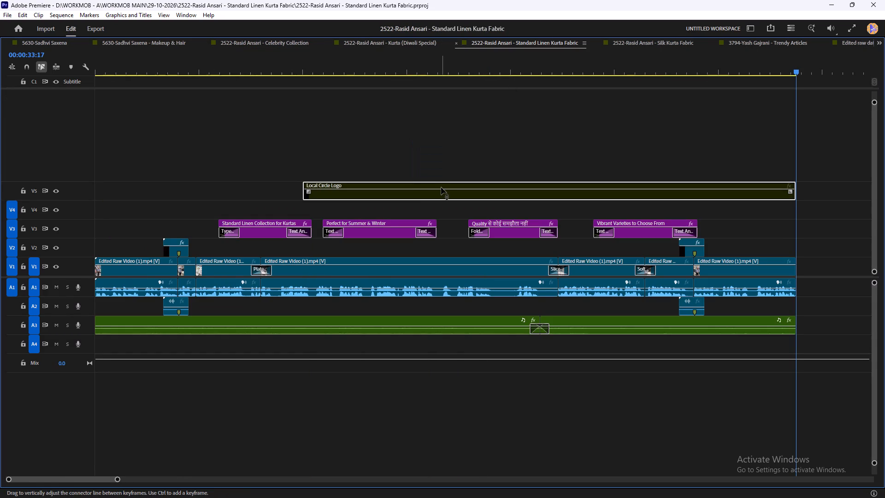
{"action": "key", "text": "shift+e"}
{"action": "left_click", "coordinate": [430, 154]}
{"action": "key", "text": "alt+shift+m"}
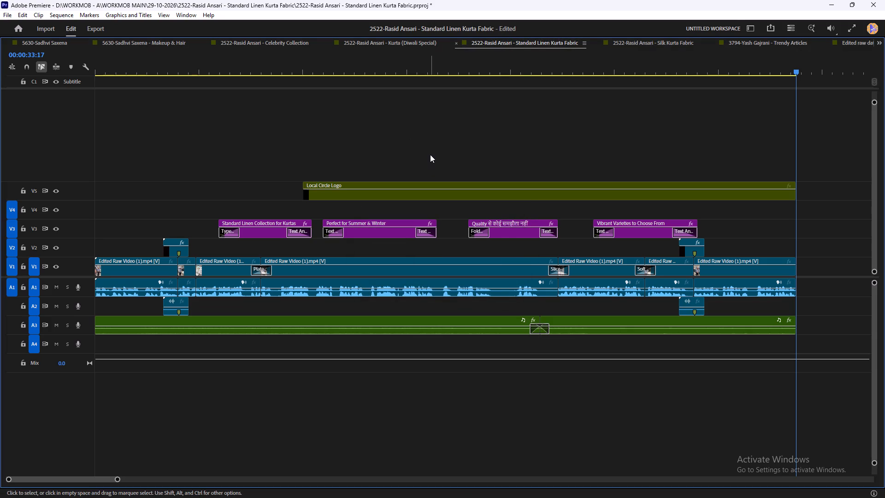
Enable the Local Circle Logo clip in the 2522 Silk Kurta Fabric sequence and send the sequence to the Media Encoder queue.
{"action": "left_click", "coordinate": [670, 49]}
{"action": "left_click", "coordinate": [672, 41]}
{"action": "left_click_drag", "start_coordinate": [492, 164], "coordinate": [505, 201]}
{"action": "key", "text": "shift+e"}
{"action": "left_click", "coordinate": [501, 152]}
{"action": "key", "text": "alt+shift+m"}
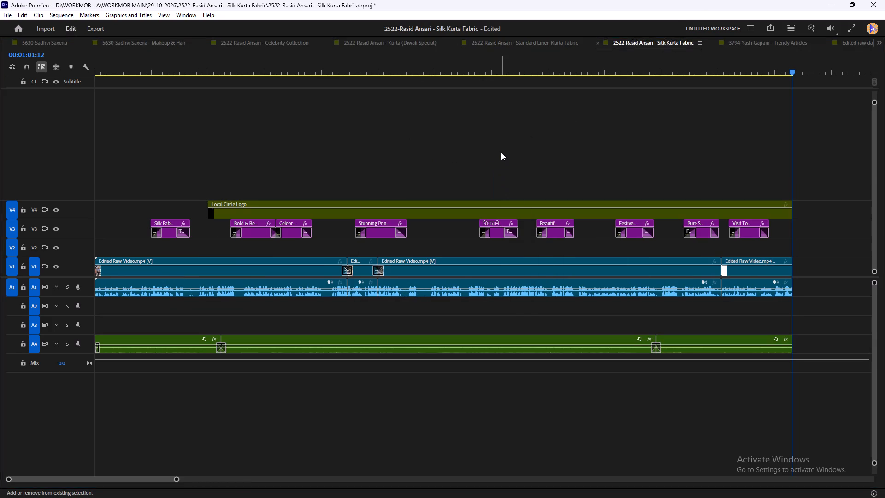
Enable the Local Circle Logo clip in the 3794 Trendy Articles sequence and send the sequence to the Media Encoder queue.
{"action": "left_click", "coordinate": [784, 47]}
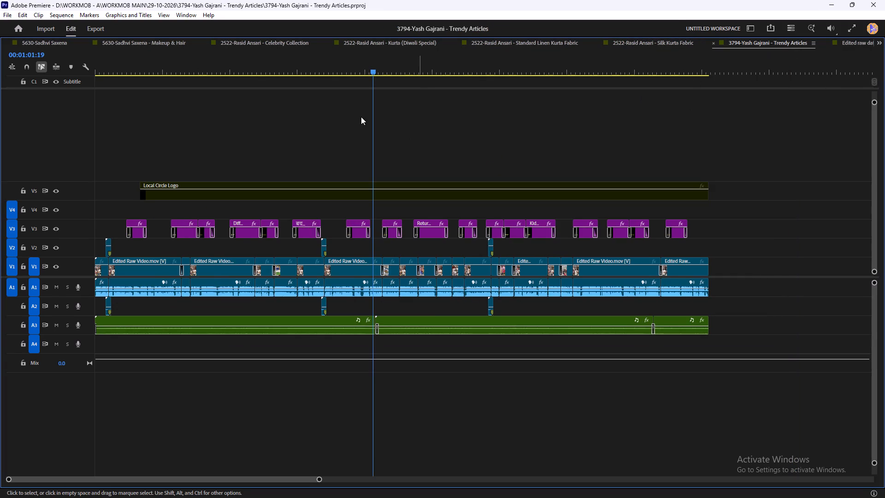
{"action": "left_click_drag", "start_coordinate": [503, 155], "coordinate": [520, 185]}
{"action": "key", "text": "shift+e"}
{"action": "left_click", "coordinate": [501, 149]}
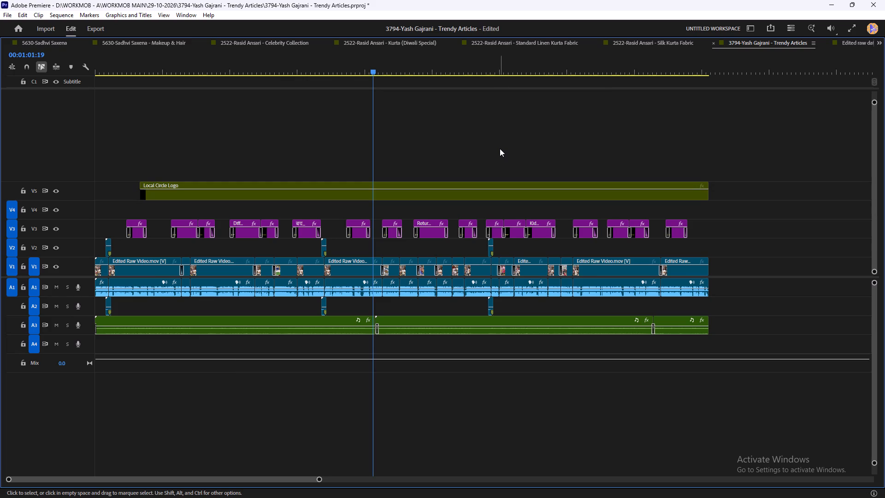
{"action": "key", "text": "alt+shift+m"}
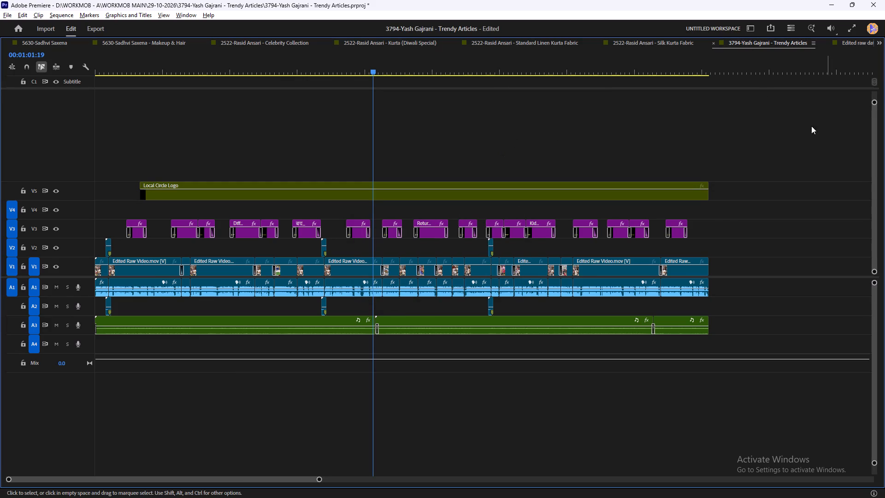
Switch to Media Encoder and give the newly queued main 5630 output the Media Encoder RENDER - 1080_1920_VFL preset.
{"action": "left_click", "coordinate": [566, 486]}
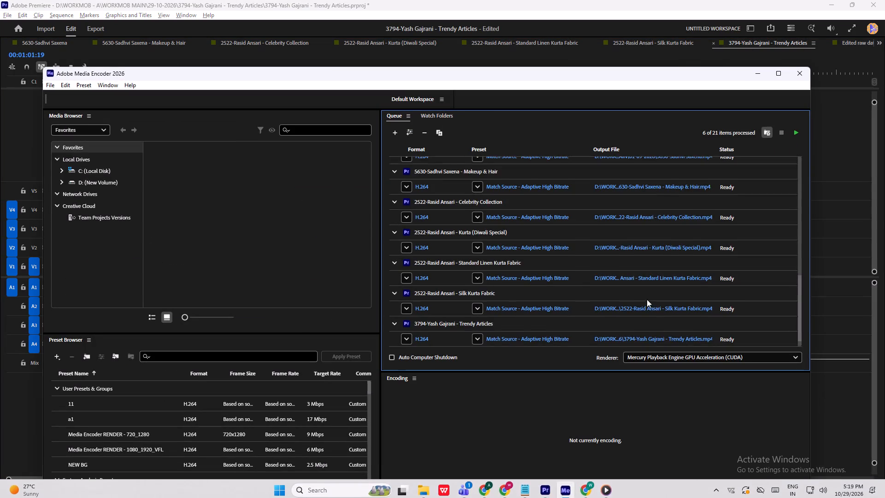
{"action": "scroll", "coordinate": [647, 299], "scroll_direction": "up", "scroll_amount": 20}
{"action": "scroll", "coordinate": [647, 299], "scroll_direction": "up", "scroll_amount": 3}
{"action": "left_click", "coordinate": [549, 232]}
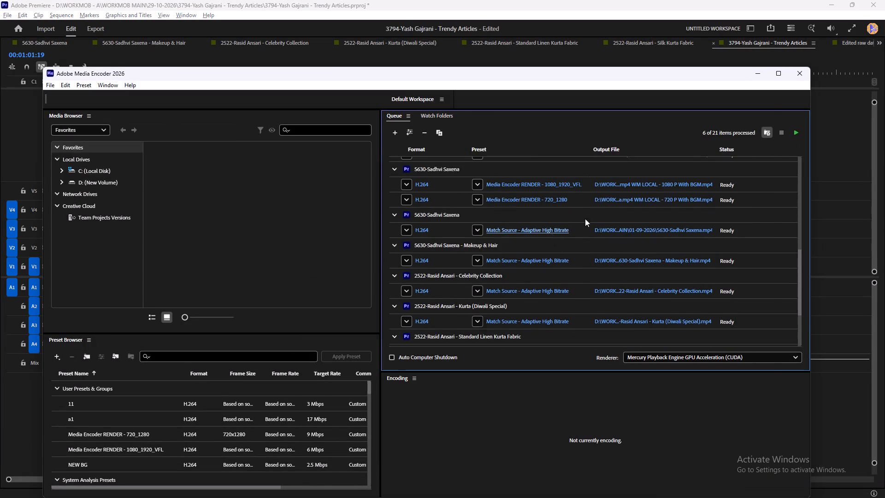
{"action": "left_click", "coordinate": [678, 152]}
{"action": "scroll", "coordinate": [702, 187], "scroll_direction": "up", "scroll_amount": 6}
{"action": "left_click", "coordinate": [706, 175]}
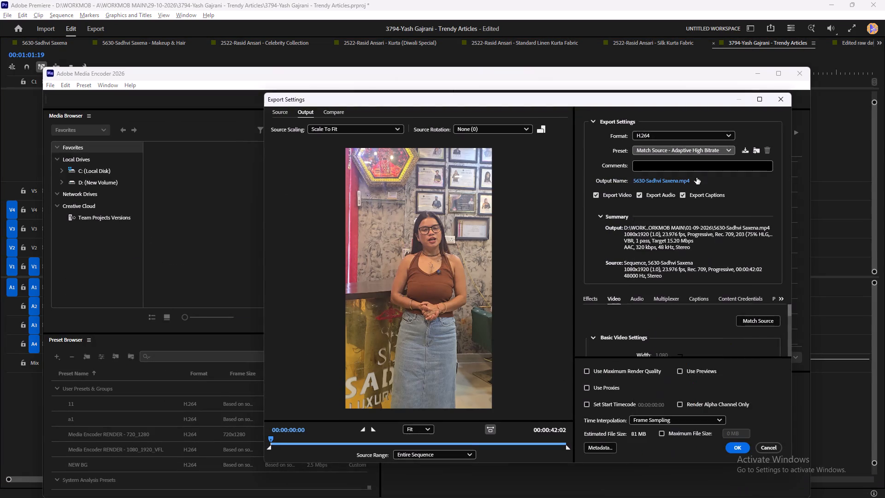
Save the output to the main 5630 folder in 29-10-2026, appending WM LOCAL - 1080 P With LOGO to its name and copying that suffix.
{"action": "left_click", "coordinate": [686, 181]}
{"action": "left_click", "coordinate": [298, 205]}
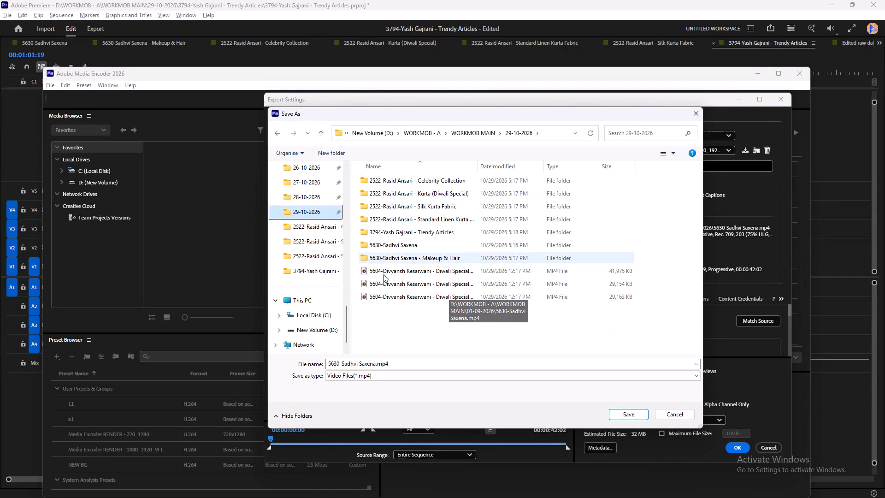
{"action": "double_click", "coordinate": [389, 243]}
{"action": "left_click", "coordinate": [412, 363]}
{"action": "left_click", "coordinate": [430, 367]}
{"action": "key", "text": "space"}
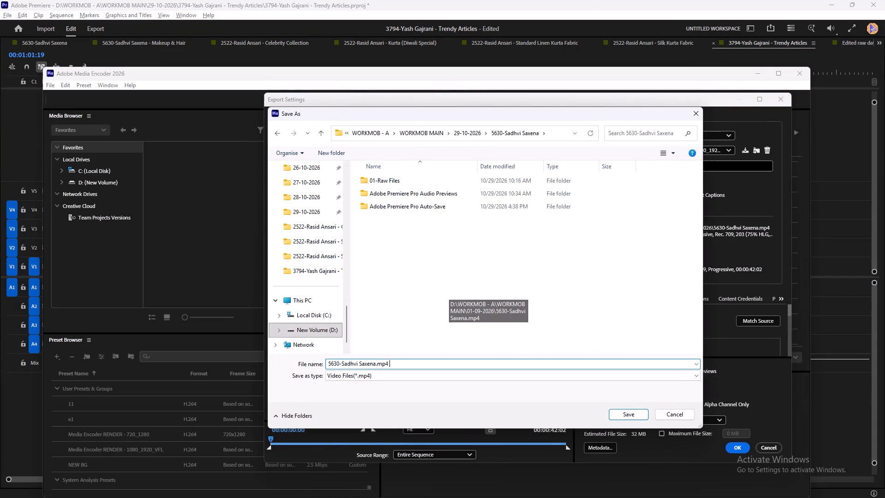
{"action": "key", "text": "ctrl+v"}
{"action": "left_click_drag", "start_coordinate": [454, 365], "coordinate": [489, 370]}
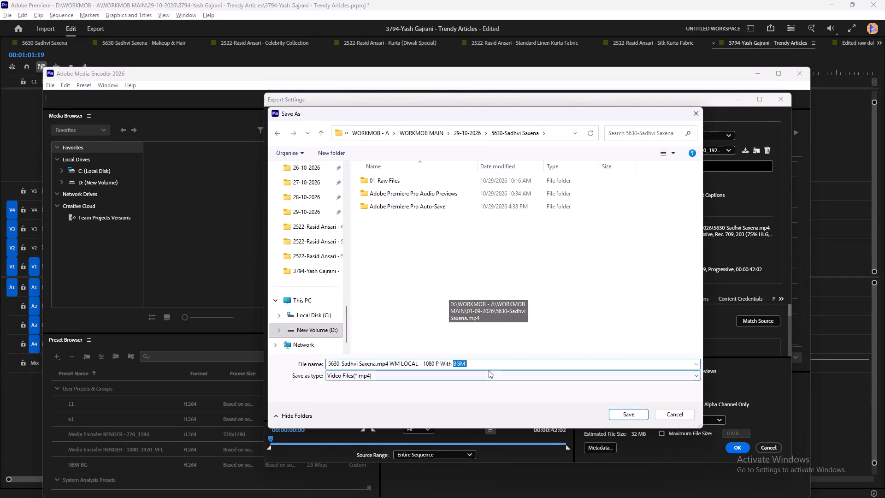
{"action": "type", "text": "LOGO"}
{"action": "key", "text": "space"}
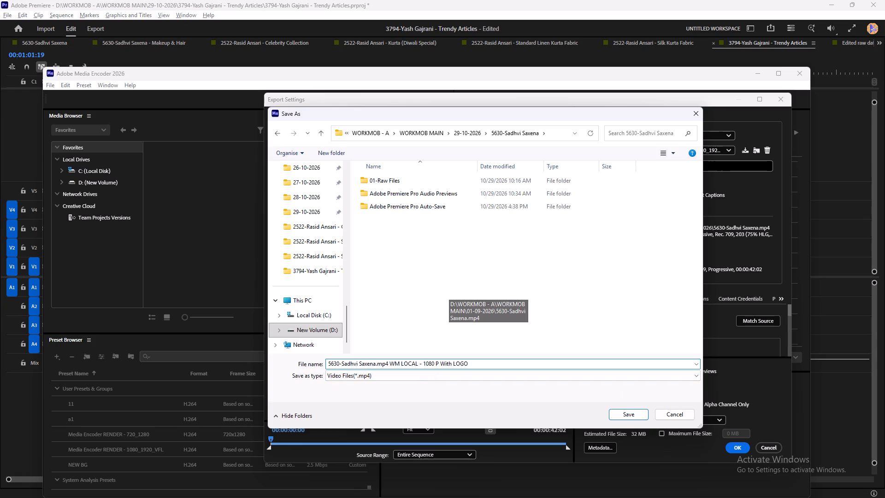
{"action": "left_click_drag", "start_coordinate": [391, 366], "coordinate": [497, 368]}
{"action": "key", "text": "ctrl+c"}
{"action": "left_click", "coordinate": [617, 413]}
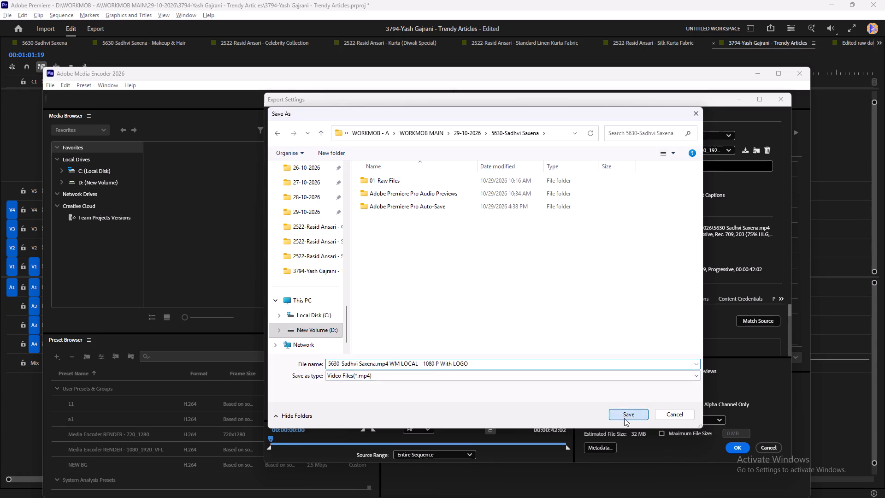
{"action": "left_click", "coordinate": [744, 447]}
Give the newly queued 5630 Makeup & Hair output the Media Encoder RENDER - 1080_1920_VFL preset.
{"action": "left_click", "coordinate": [548, 265]}
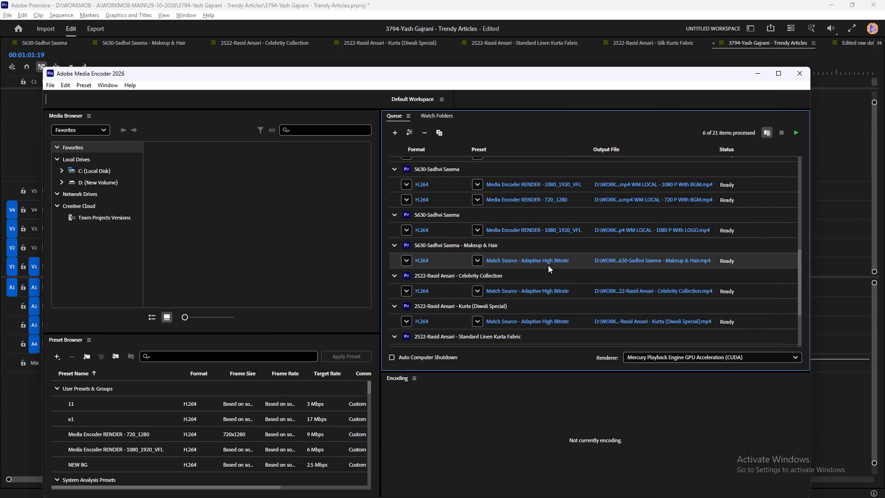
{"action": "left_click", "coordinate": [546, 262]}
{"action": "left_click_drag", "start_coordinate": [714, 152], "coordinate": [716, 156]}
{"action": "scroll", "coordinate": [720, 186], "scroll_direction": "up", "scroll_amount": 6}
{"action": "left_click", "coordinate": [716, 177]}
Save the output to the 5630 Makeup & Hair folder in 29-10-2026, appending WM LOCAL - 1080 P With LOGO to its file name.
{"action": "left_click", "coordinate": [683, 183]}
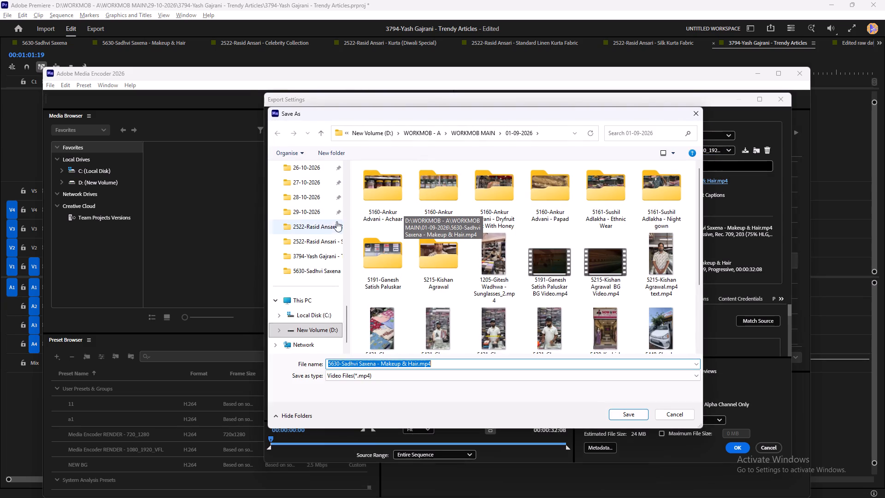
{"action": "left_click", "coordinate": [309, 218]}
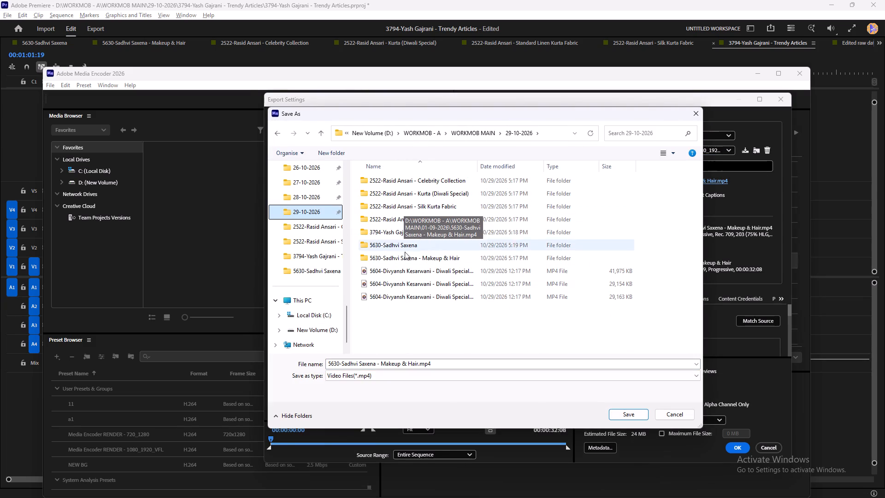
{"action": "double_click", "coordinate": [405, 259]}
{"action": "left_click", "coordinate": [443, 363]}
{"action": "left_click", "coordinate": [467, 367]}
{"action": "key", "text": "space"}
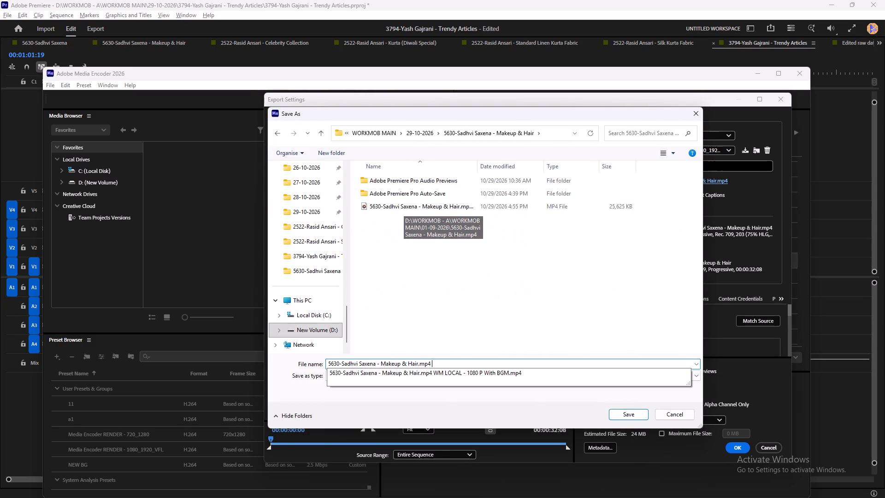
{"action": "key", "text": "ctrl+v"}
{"action": "left_click", "coordinate": [632, 419]}
{"action": "left_click", "coordinate": [733, 445]}
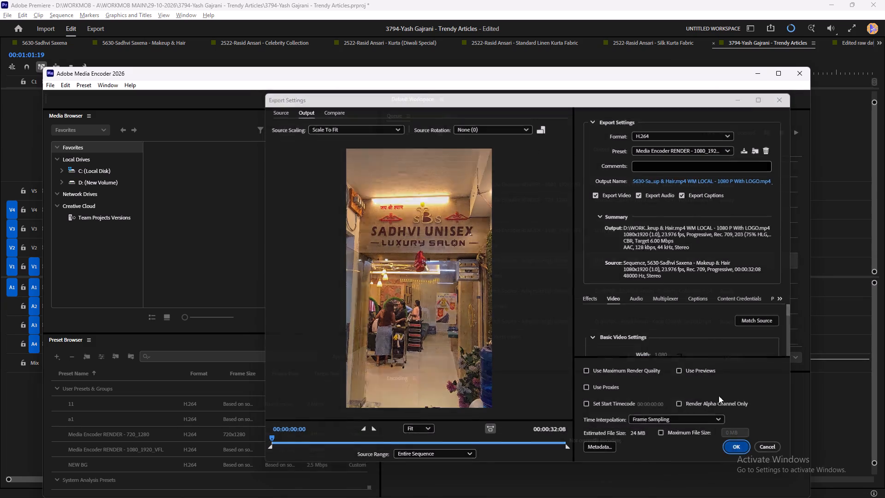
Give the newly queued 2522 Celebrity Collection output the Media Encoder RENDER - 1080_1920_VFL preset.
{"action": "left_click", "coordinate": [550, 288]}
{"action": "left_click_drag", "start_coordinate": [680, 148], "coordinate": [681, 156]}
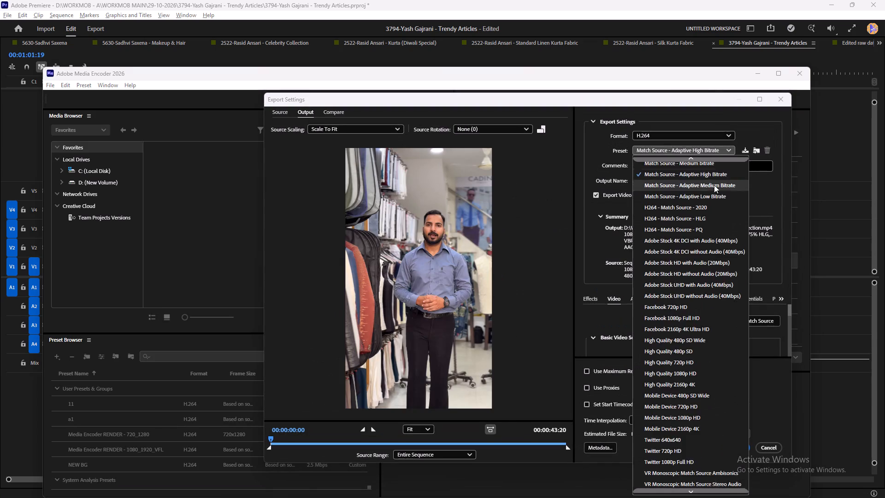
{"action": "scroll", "coordinate": [717, 185], "scroll_direction": "up", "scroll_amount": 6}
{"action": "left_click", "coordinate": [709, 176]}
Save the output to the 2522 Celebrity Collection folder in 29-10-2026, appending WM LOCAL - 1080 P With LOGO to its file name.
{"action": "left_click", "coordinate": [670, 181]}
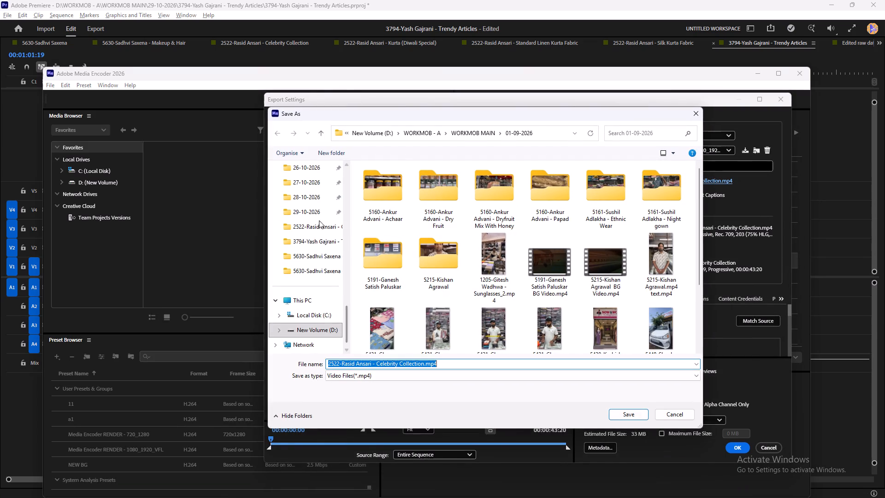
{"action": "left_click", "coordinate": [298, 208]}
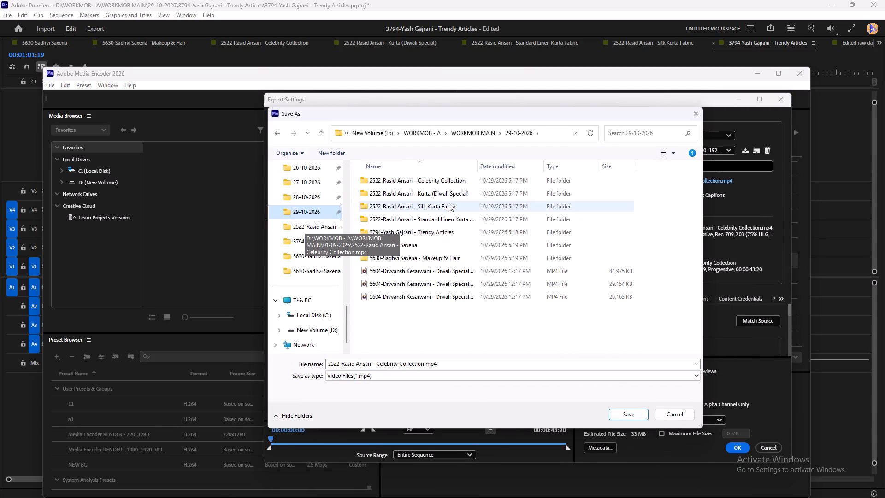
{"action": "left_click", "coordinate": [447, 175]}
{"action": "left_click", "coordinate": [447, 175]}
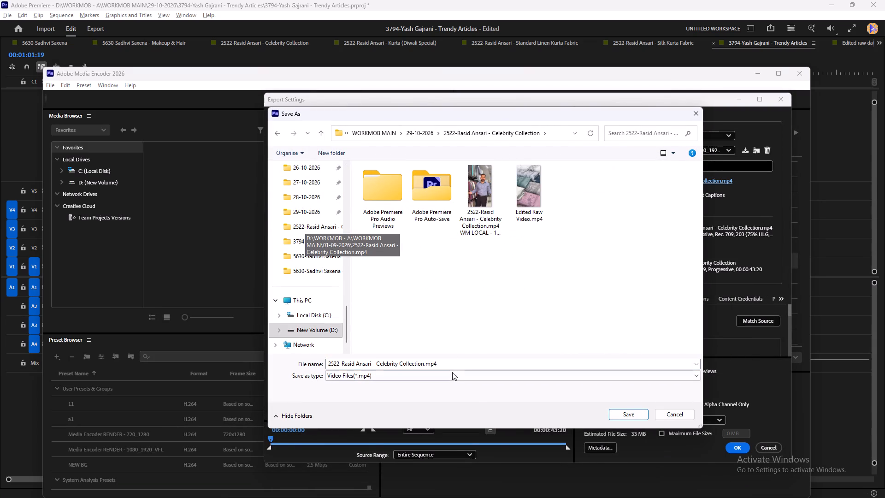
{"action": "left_click", "coordinate": [454, 364]}
{"action": "left_click", "coordinate": [474, 364]}
{"action": "key", "text": "space"}
{"action": "key", "text": "ctrl+v"}
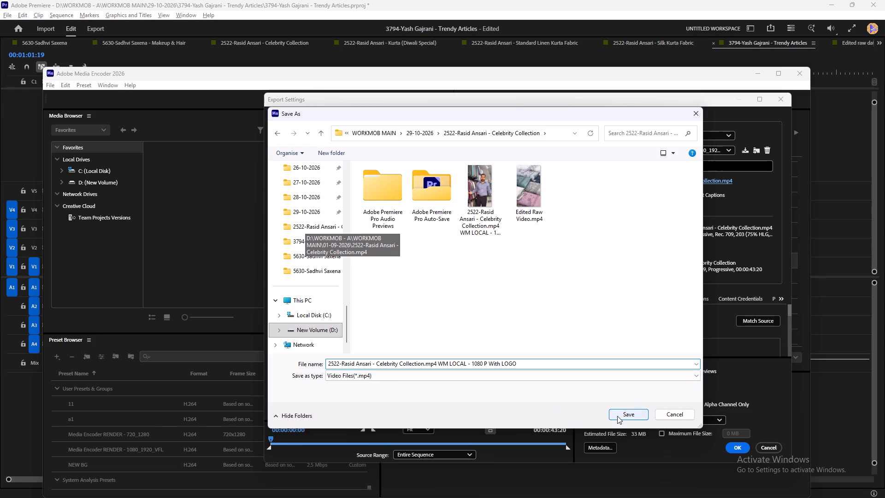
{"action": "left_click", "coordinate": [617, 416]}
{"action": "left_click", "coordinate": [732, 449]}
Give the newly queued 2522 Kurta (Diwali Special) output the Media Encoder RENDER - 1080_1920_VFL preset.
{"action": "scroll", "coordinate": [665, 240], "scroll_direction": "down", "scroll_amount": 6}
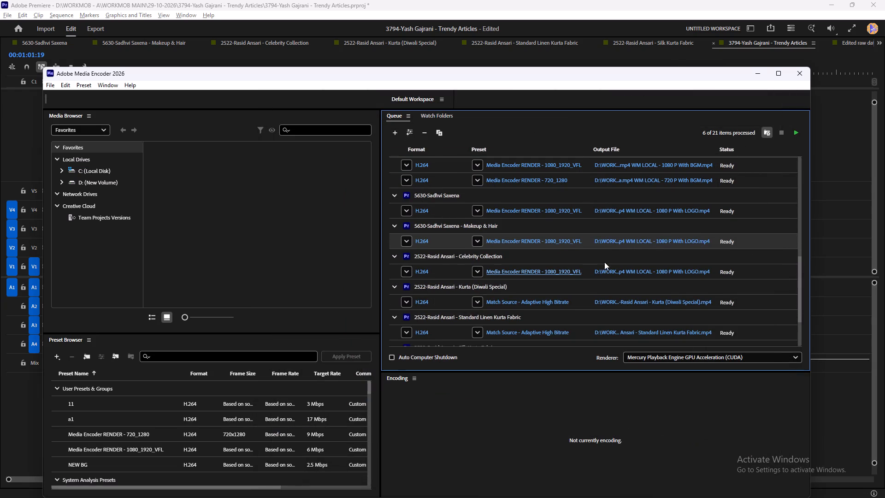
{"action": "scroll", "coordinate": [578, 273], "scroll_direction": "down", "scroll_amount": 16}
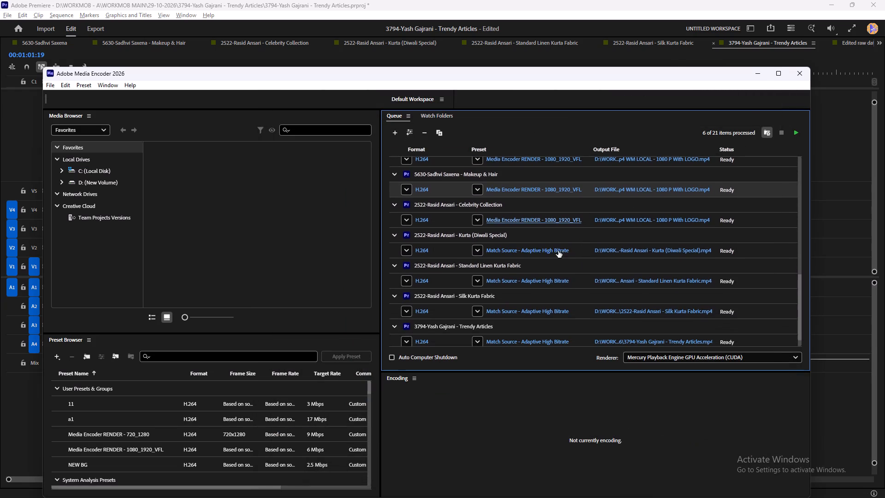
{"action": "left_click", "coordinate": [558, 251]}
{"action": "left_click", "coordinate": [694, 150]}
{"action": "scroll", "coordinate": [691, 173], "scroll_direction": "up", "scroll_amount": 7}
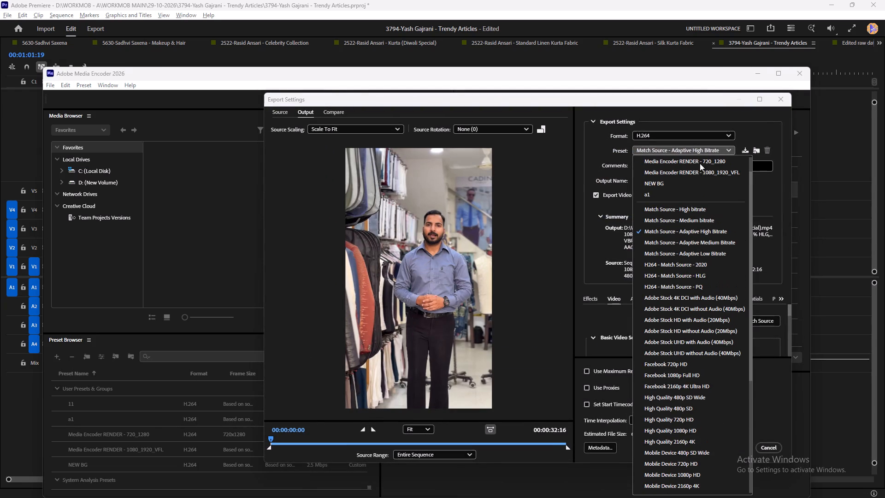
{"action": "left_click", "coordinate": [702, 168]}
Save the output to the 2522 Kurta (Diwali Special) folder in 29-10-2026, appending WM LOCAL - 1080 P With LOGO to its file name.
{"action": "left_click", "coordinate": [687, 177]}
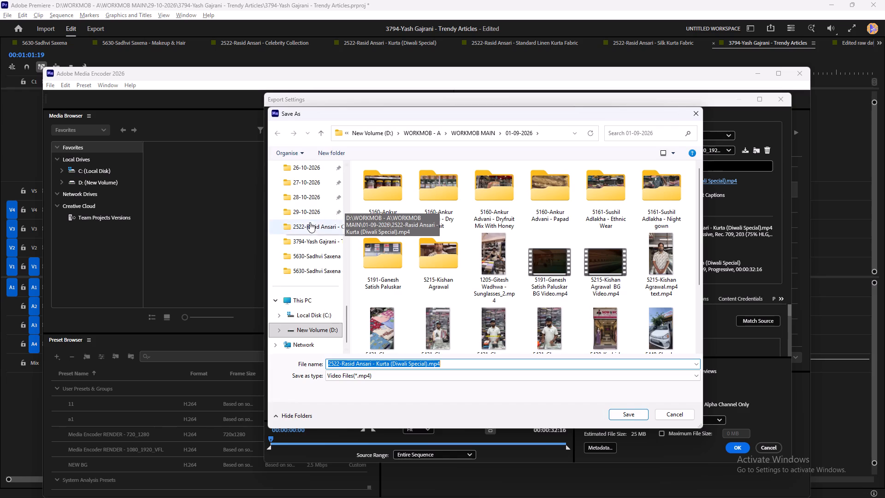
{"action": "left_click", "coordinate": [309, 218]}
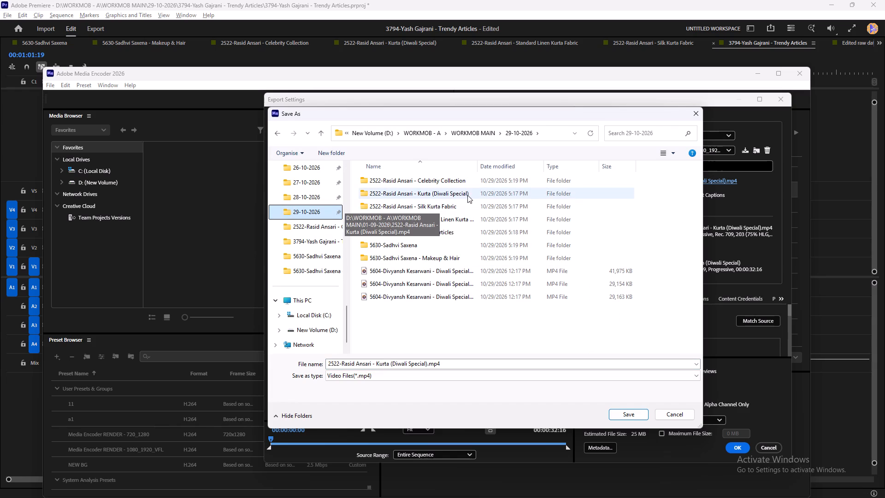
{"action": "double_click", "coordinate": [467, 195]}
{"action": "left_click", "coordinate": [460, 361]}
{"action": "left_click", "coordinate": [471, 361]}
{"action": "key", "text": "space"}
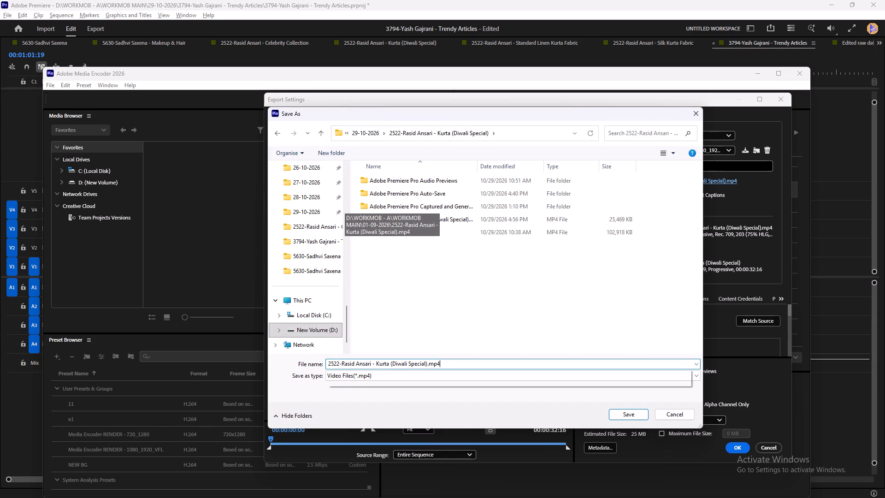
{"action": "key", "text": "ctrl+v"}
{"action": "left_click", "coordinate": [643, 419]}
{"action": "left_click", "coordinate": [735, 449]}
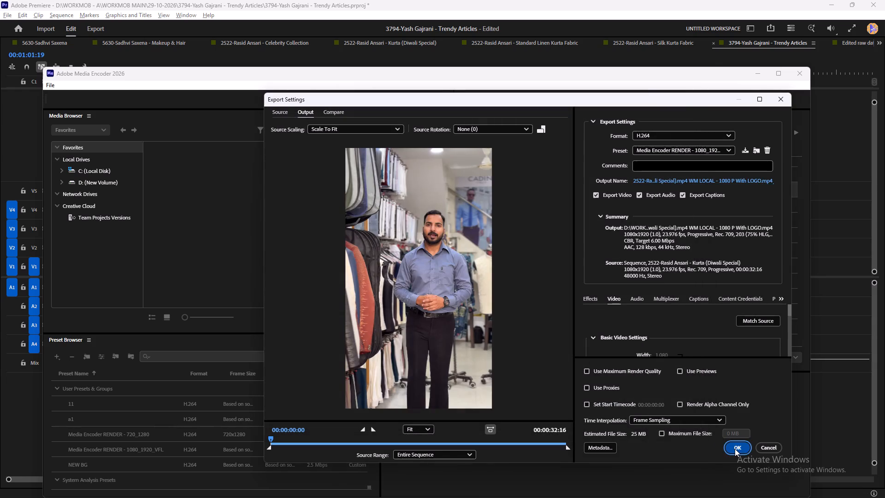
Give the newly queued 2522 Standard Linen Kurta Fabric output the Media Encoder RENDER - 1080_1920_VFL preset.
{"action": "scroll", "coordinate": [682, 314], "scroll_direction": "down", "scroll_amount": 7}
{"action": "scroll", "coordinate": [571, 262], "scroll_direction": "down", "scroll_amount": 4}
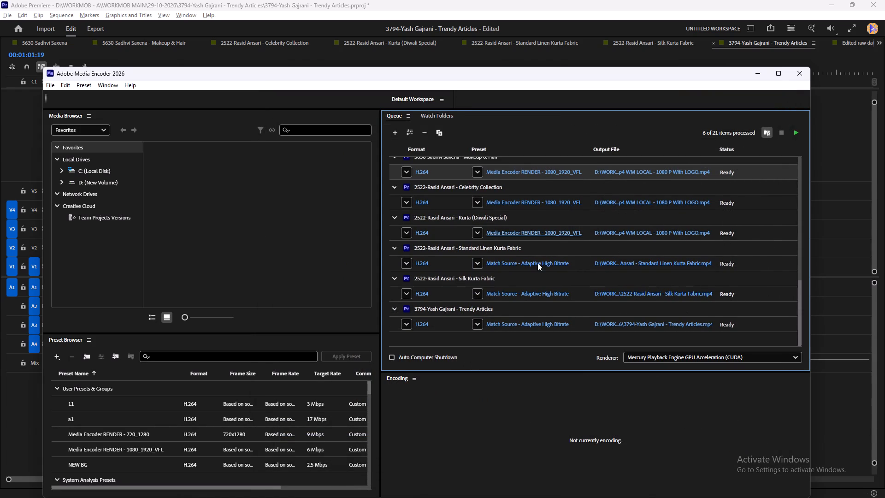
{"action": "left_click", "coordinate": [537, 263]}
{"action": "left_click", "coordinate": [539, 266]}
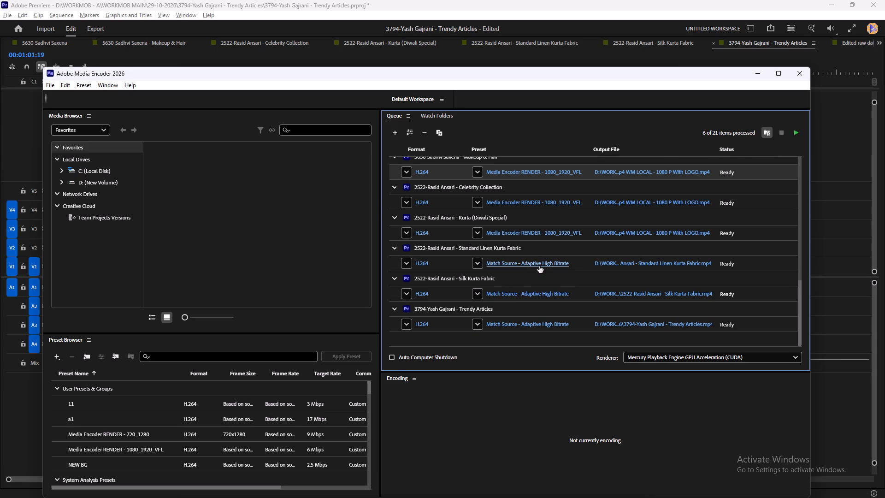
{"action": "left_click", "coordinate": [706, 149]}
{"action": "scroll", "coordinate": [704, 176], "scroll_direction": "up", "scroll_amount": 5}
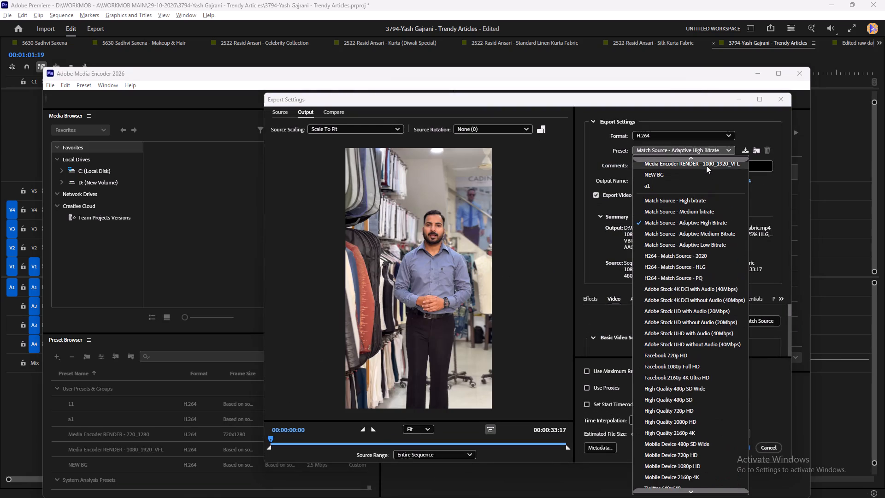
{"action": "left_click", "coordinate": [706, 166]}
Save the output to the 2522 Standard Linen Kurta Fabric folder in 29-10-2026, appending WM LOCAL - 1080 P With LOGO to its file name.
{"action": "left_click", "coordinate": [667, 184]}
{"action": "left_click", "coordinate": [667, 181]}
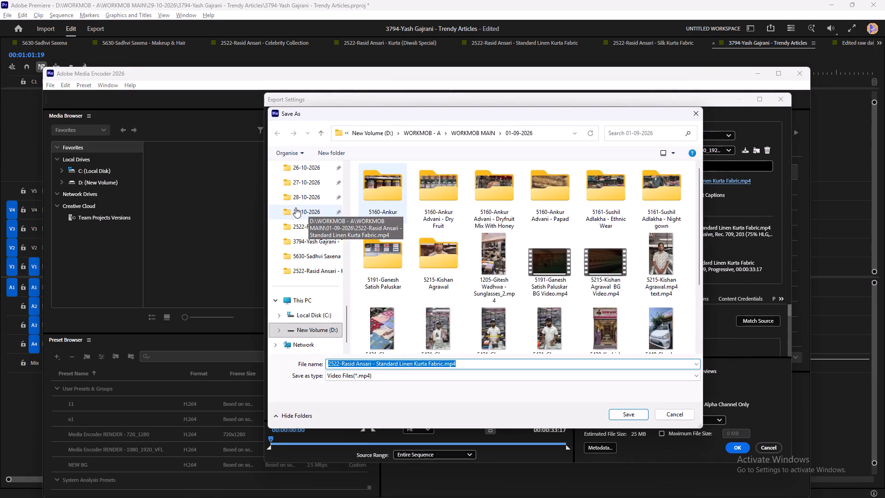
{"action": "left_click", "coordinate": [295, 207]}
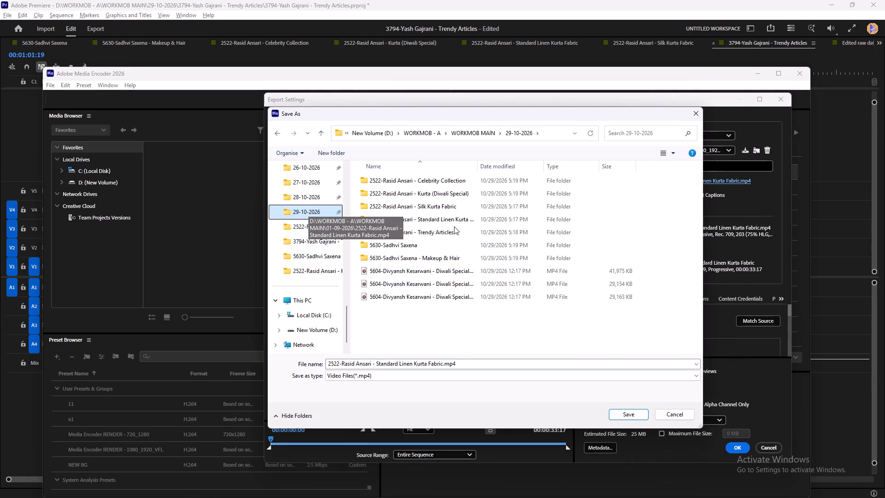
{"action": "double_click", "coordinate": [456, 220]}
{"action": "left_click", "coordinate": [483, 367]}
{"action": "left_click", "coordinate": [499, 365]}
{"action": "key", "text": "space"}
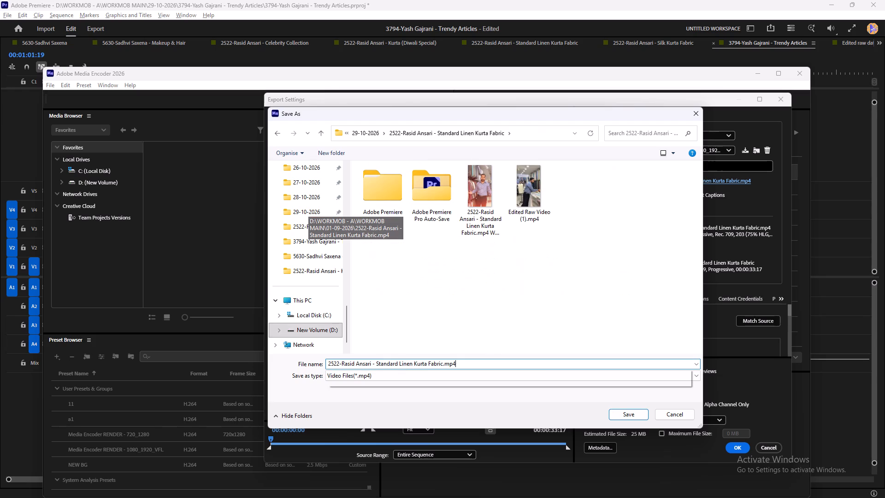
{"action": "key", "text": "ctrl+v"}
{"action": "left_click", "coordinate": [640, 412]}
{"action": "left_click", "coordinate": [740, 450]}
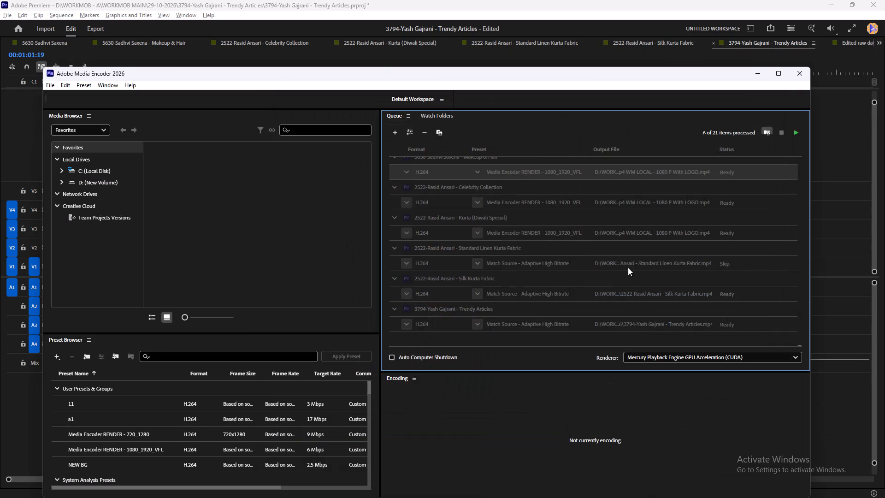
Give the newly queued 2522 Silk Kurta Fabric output the Media Encoder RENDER - 1080_1920_VFL preset.
{"action": "scroll", "coordinate": [610, 259], "scroll_direction": "down", "scroll_amount": 5}
{"action": "left_click", "coordinate": [549, 294]}
{"action": "left_click", "coordinate": [703, 153]}
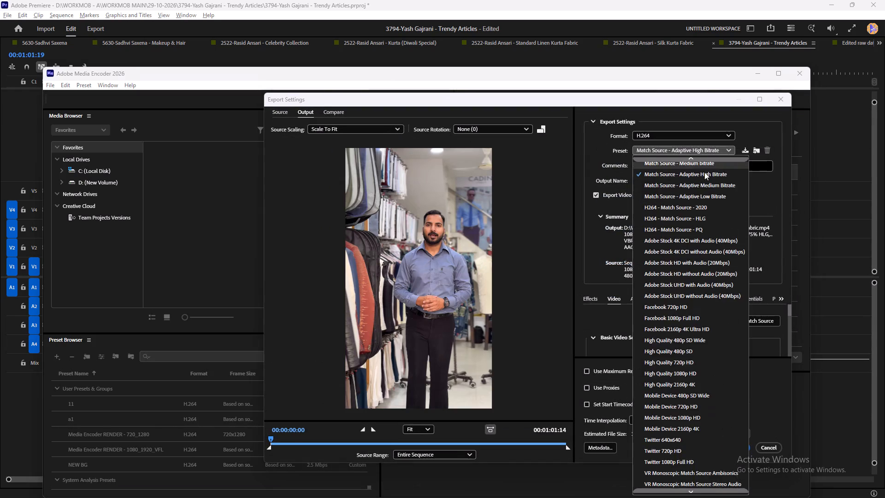
{"action": "scroll", "coordinate": [700, 172], "scroll_direction": "up", "scroll_amount": 5}
{"action": "left_click", "coordinate": [701, 166]}
Save the output to the 2522 Silk Kurta Fabric folder in 29-10-2026, appending WM LOCAL - 1080 P With LOGO to its file name.
{"action": "left_click", "coordinate": [684, 178]}
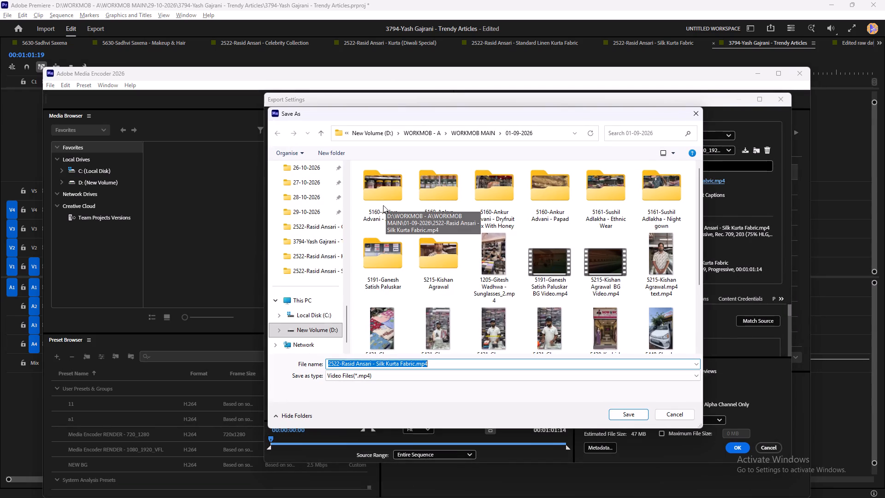
{"action": "left_click", "coordinate": [310, 213]}
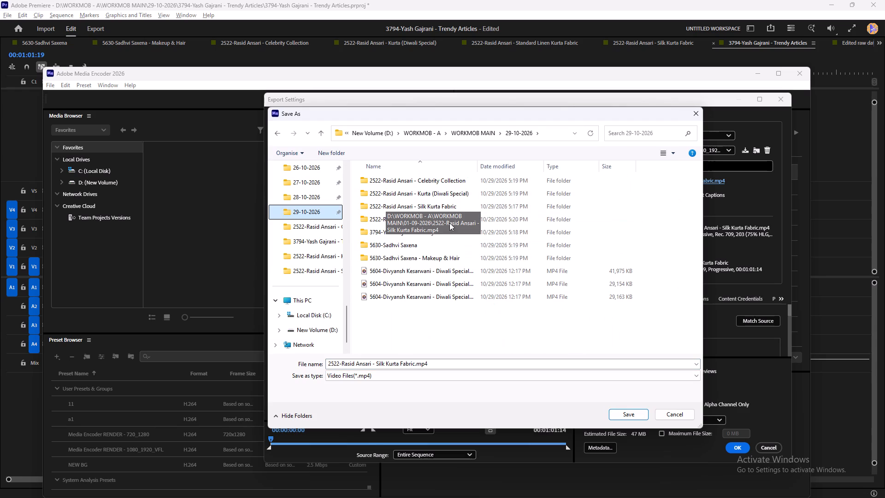
{"action": "double_click", "coordinate": [461, 208]}
{"action": "left_click", "coordinate": [456, 358]}
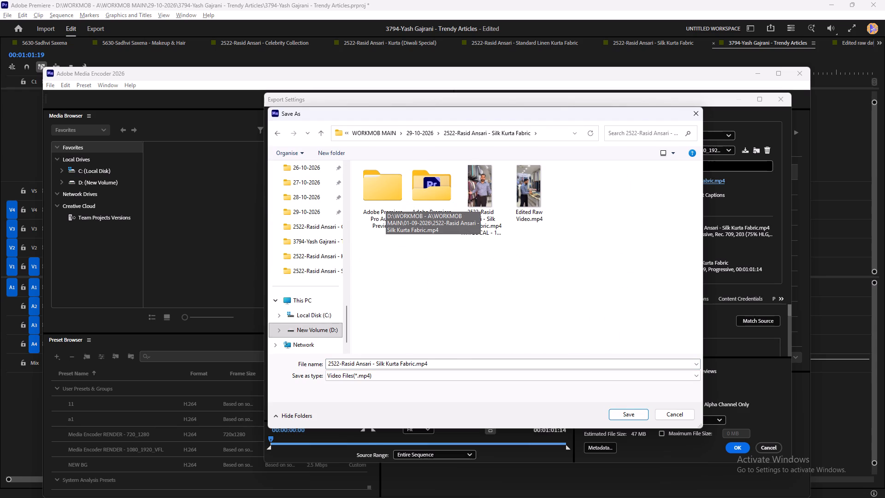
{"action": "left_click", "coordinate": [457, 365]}
{"action": "left_click", "coordinate": [480, 365]}
{"action": "key", "text": "space"}
{"action": "key", "text": "ctrl+v"}
{"action": "left_click", "coordinate": [622, 410]}
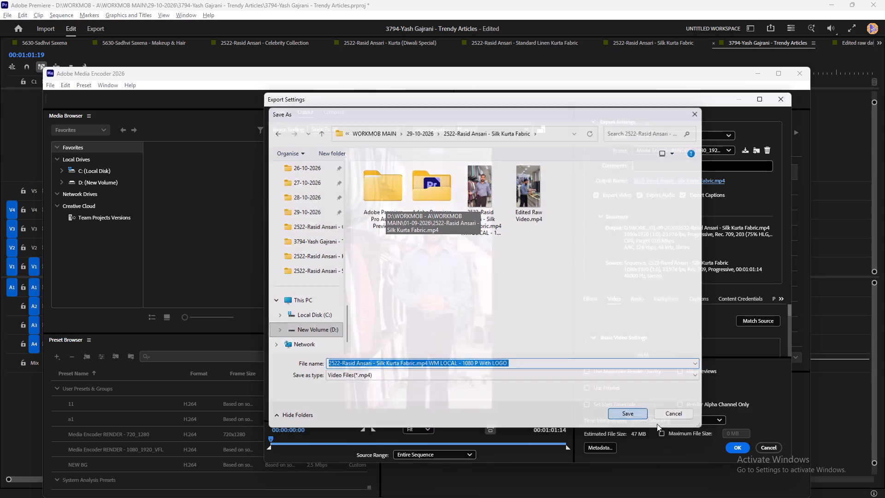
{"action": "left_click", "coordinate": [737, 449]}
Give the newly queued 3794 Trendy Articles output the Media Encoder RENDER - 1080_1920_VFL preset.
{"action": "scroll", "coordinate": [533, 266], "scroll_direction": "down", "scroll_amount": 5}
{"action": "left_click", "coordinate": [531, 323]}
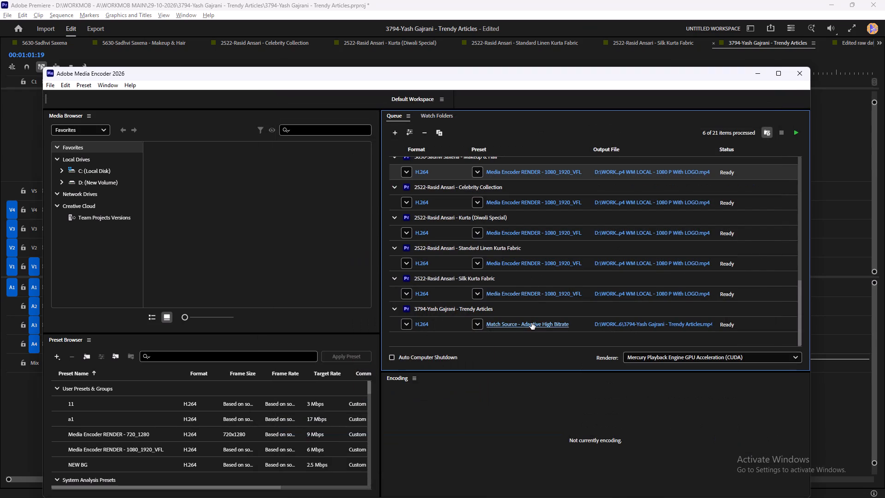
{"action": "left_click", "coordinate": [685, 152]}
{"action": "scroll", "coordinate": [710, 186], "scroll_direction": "up", "scroll_amount": 8}
{"action": "left_click", "coordinate": [706, 193]}
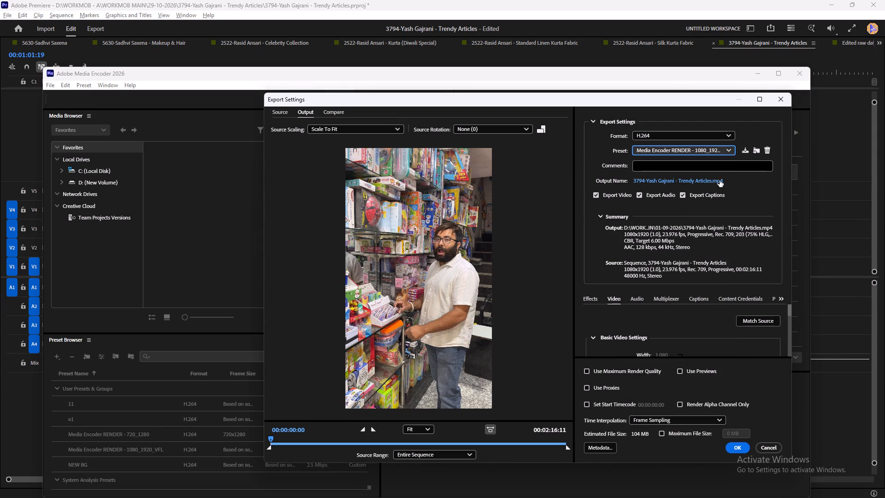
Save the output to the 3794 Trendy Articles folder in 29-10-2026, appending WM LOCAL - 1080 P With LOGO to its file name.
{"action": "left_click", "coordinate": [702, 176]}
{"action": "left_click", "coordinate": [700, 183]}
{"action": "left_click", "coordinate": [295, 210]}
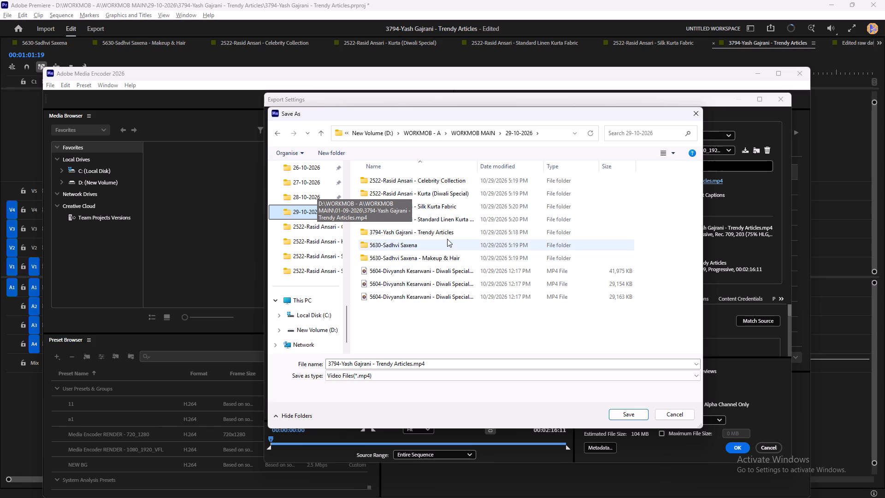
{"action": "double_click", "coordinate": [447, 229]}
{"action": "left_click", "coordinate": [437, 369]}
{"action": "left_click", "coordinate": [455, 366]}
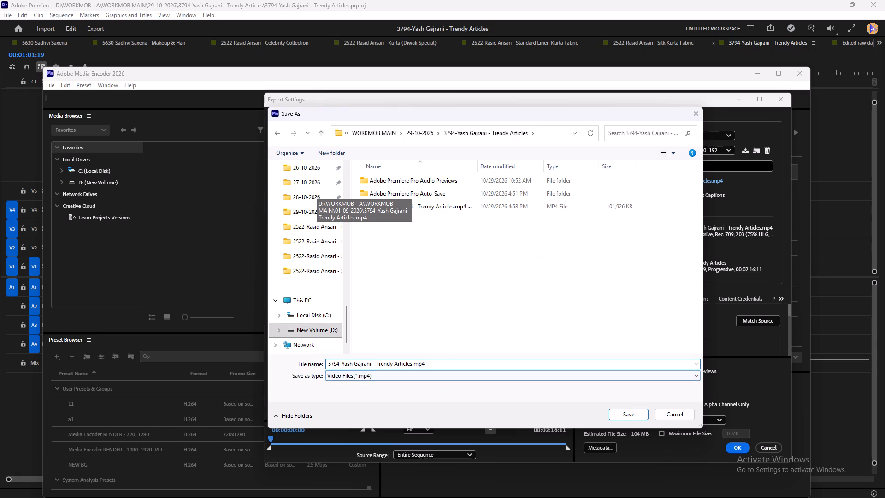
{"action": "key", "text": "space"}
{"action": "key", "text": "ctrl+v"}
{"action": "left_click", "coordinate": [625, 412]}
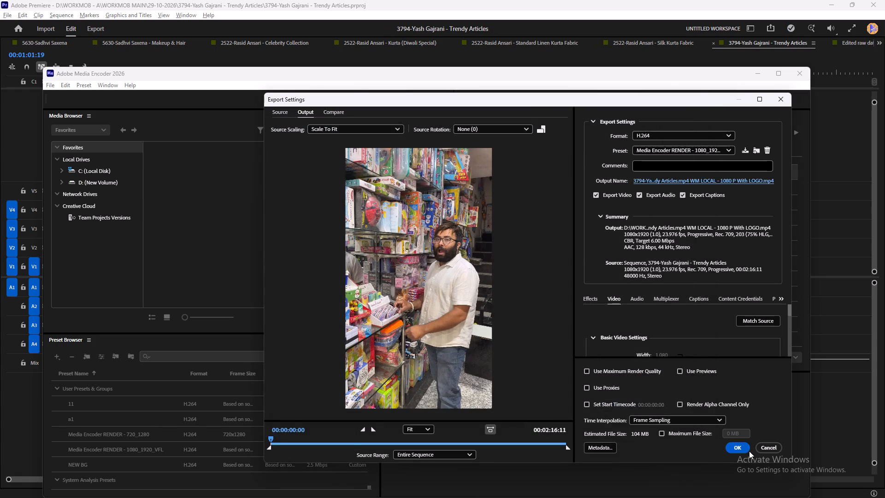
{"action": "left_click", "coordinate": [749, 451]}
Start encoding the whole render queue.
{"action": "scroll", "coordinate": [730, 297], "scroll_direction": "down", "scroll_amount": 5}
{"action": "left_click", "coordinate": [795, 136]}
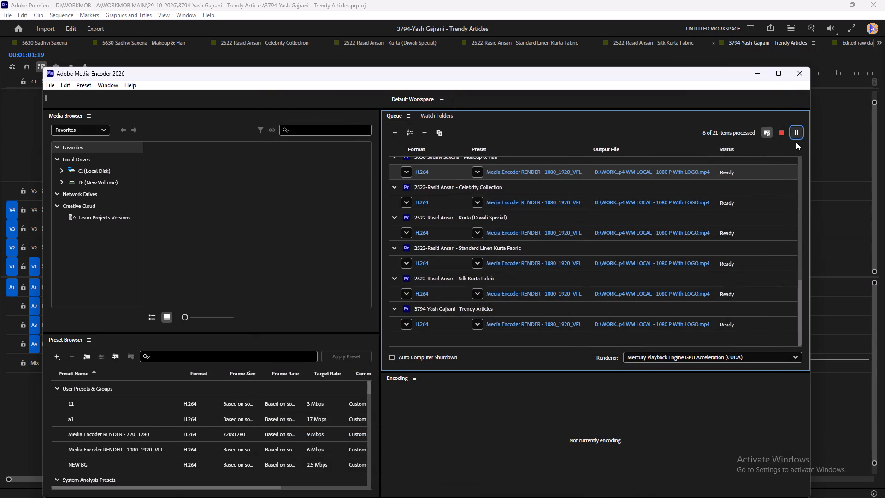
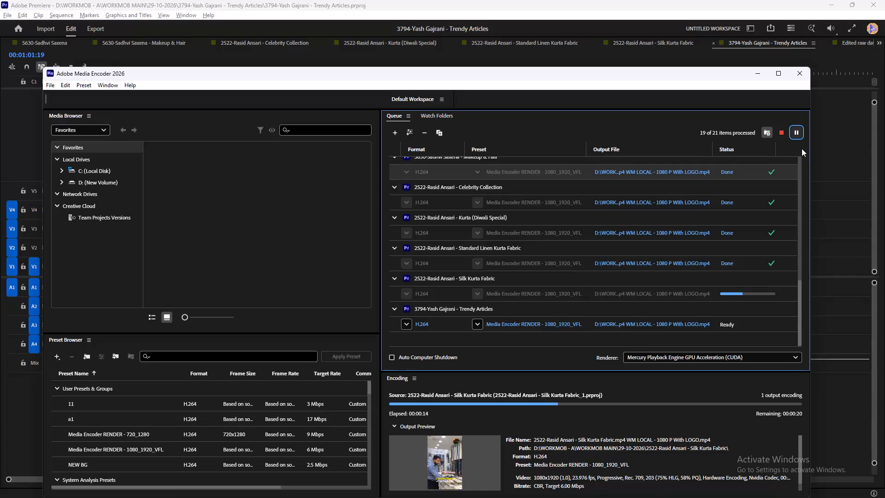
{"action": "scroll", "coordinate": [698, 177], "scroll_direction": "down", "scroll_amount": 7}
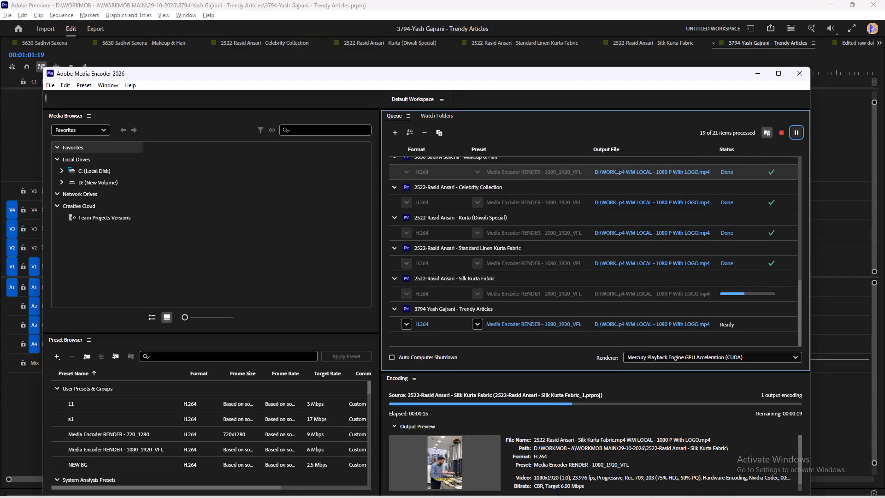
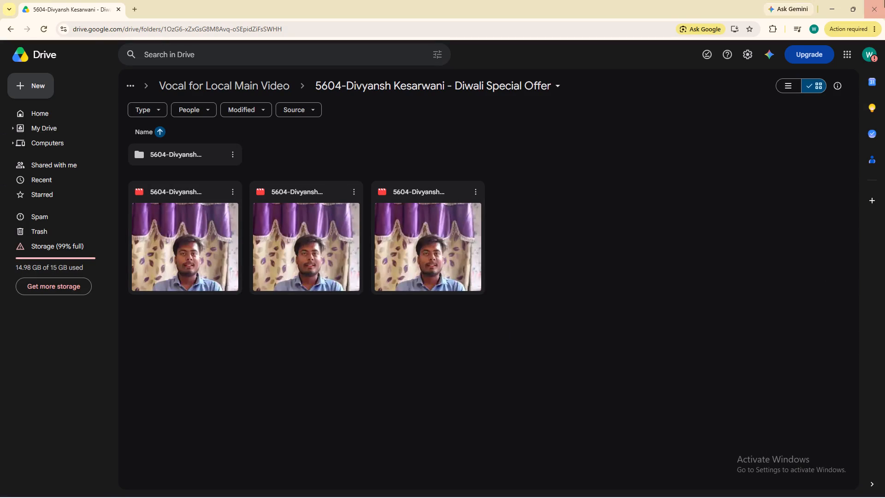
Switch to Adobe Media Encoder to check the encoding status of the last queue items, and return to the Premiere timeline.
{"action": "left_click", "coordinate": [825, 4]}
{"action": "scroll", "coordinate": [708, 273], "scroll_direction": "down", "scroll_amount": 5}
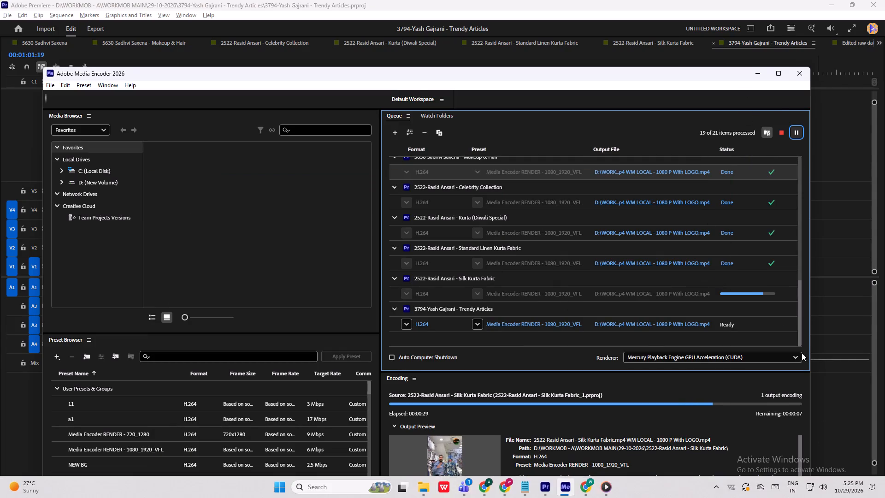
{"action": "left_click", "coordinate": [756, 79]}
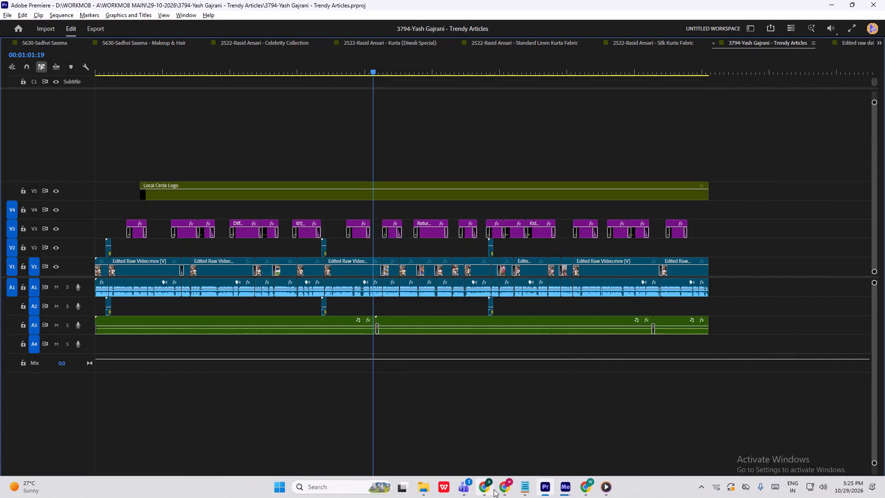
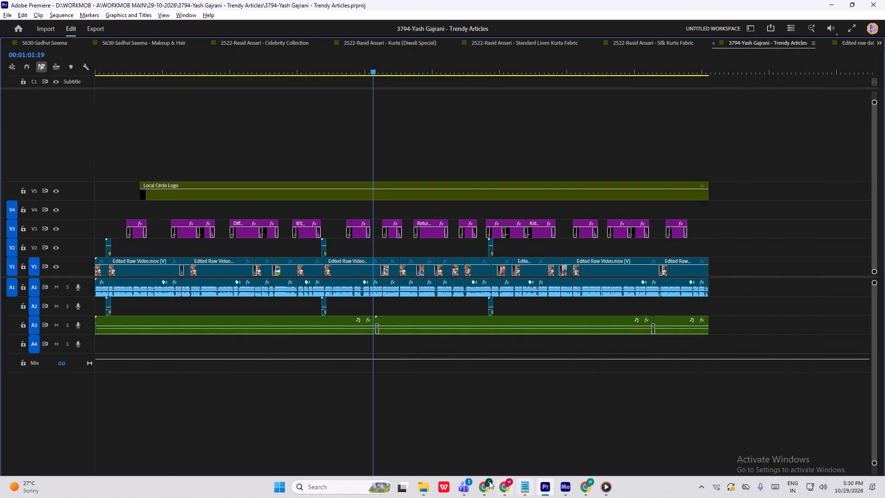
Switch to Chrome to check the Duplicate In-Text Sheet and the Diwali Special Offer folder in Google Drive, and return to the sheet.
{"action": "left_click", "coordinate": [486, 480]}
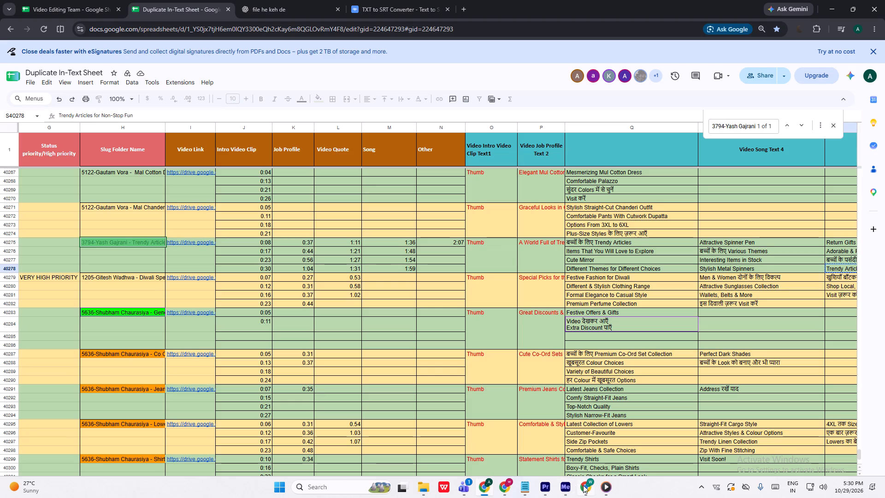
{"action": "left_click", "coordinate": [583, 485]}
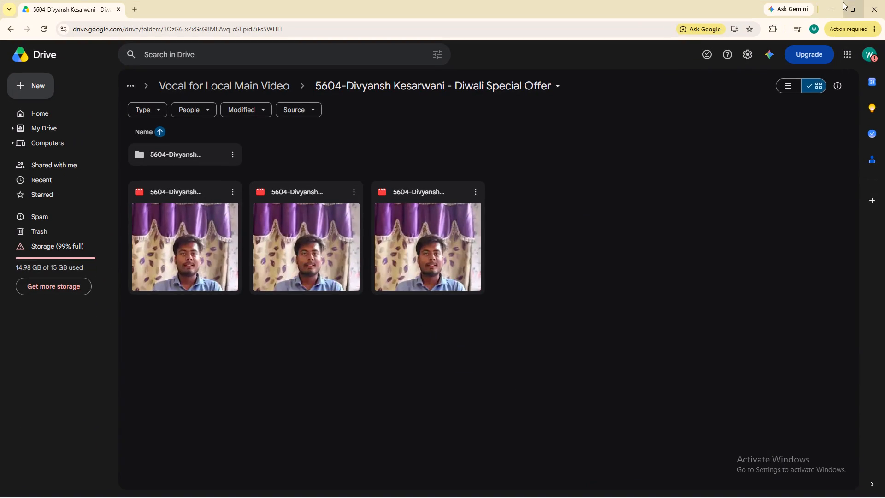
{"action": "left_click", "coordinate": [832, 0]}
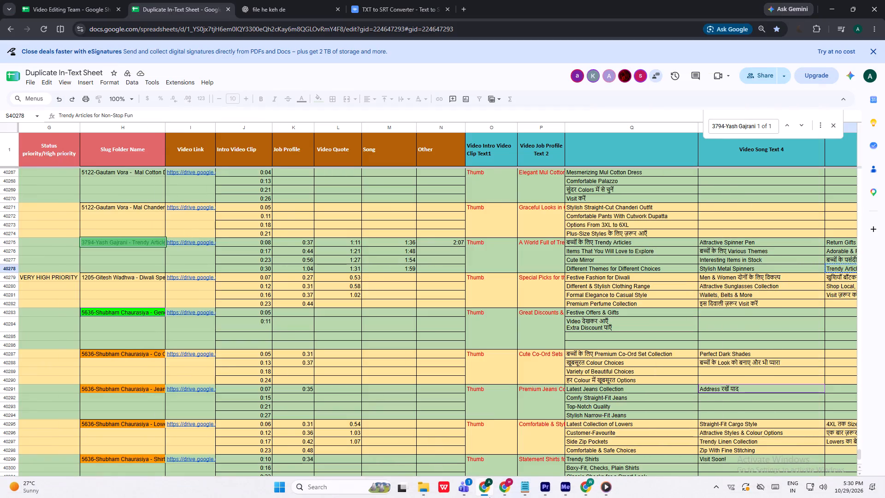
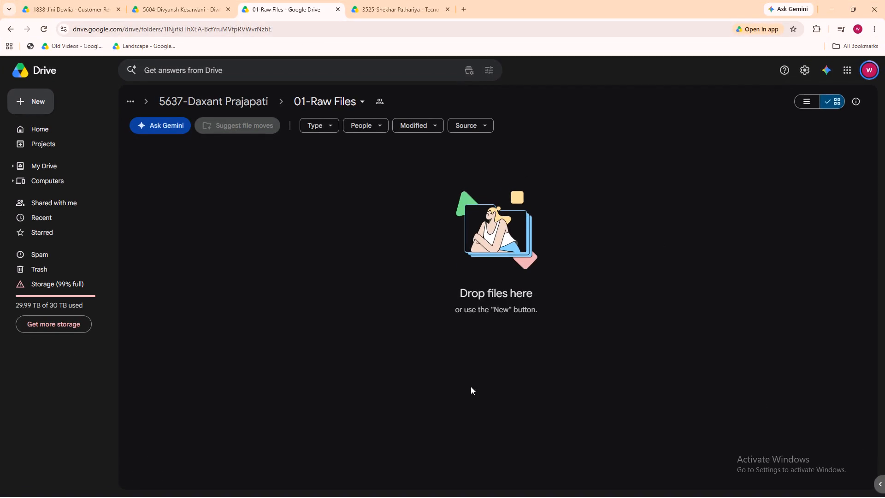
Minimize the Drive window showing the empty 01-Raw Files folder and return to the Duplicate In-Text Sheet.
{"action": "left_click", "coordinate": [820, 0]}
{"action": "left_click", "coordinate": [826, 1]}
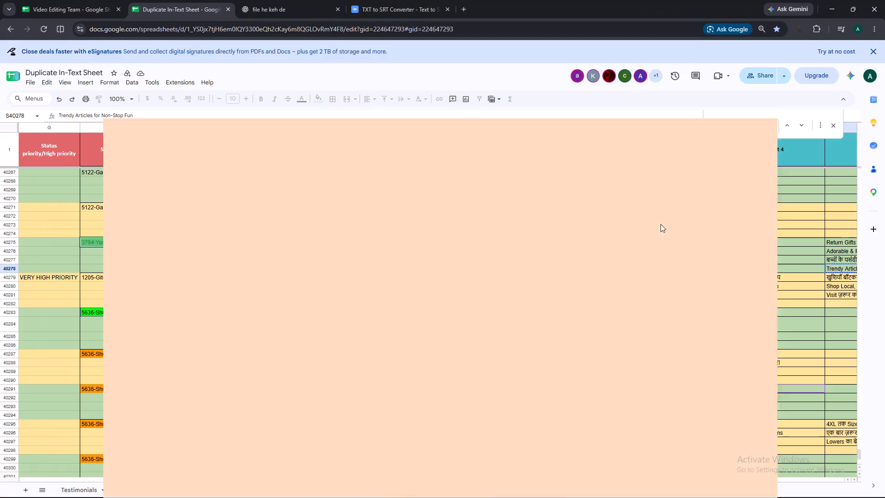
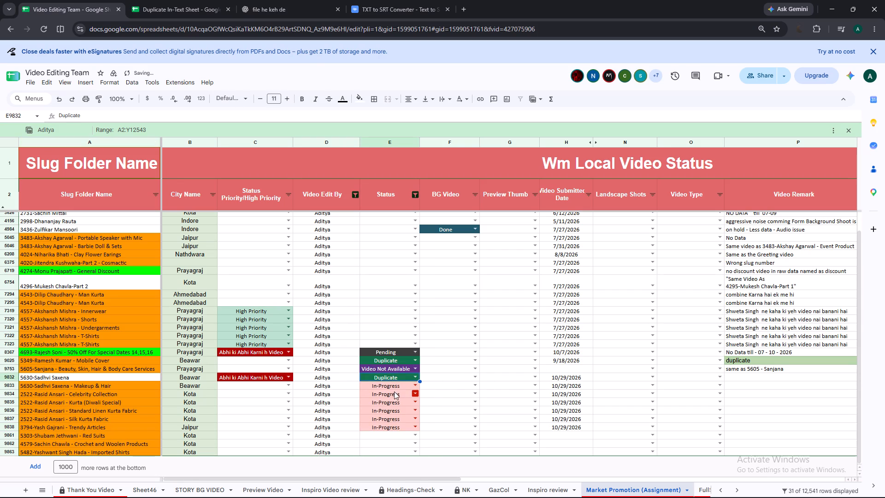
Set Status to Done for rows 9832 to 9838 and copy those values into the Preview Thumb column for the same rows.
{"action": "left_click", "coordinate": [412, 377]}
{"action": "left_click", "coordinate": [384, 397]}
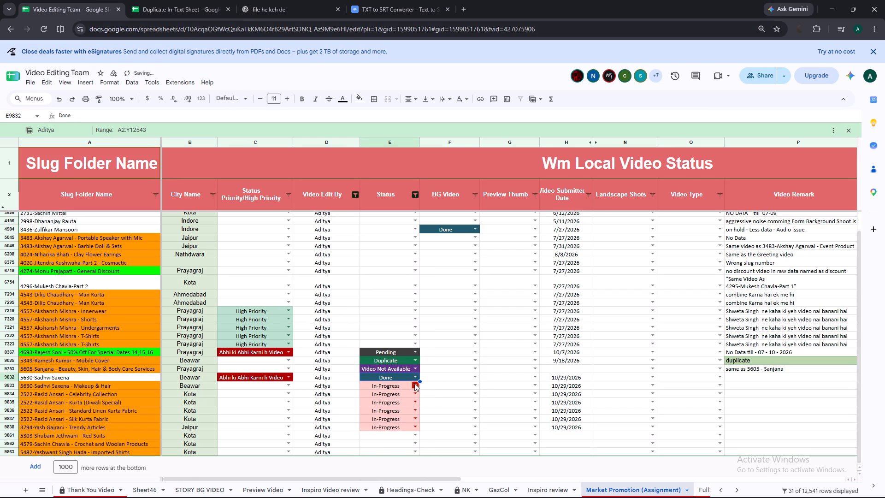
{"action": "left_click_drag", "start_coordinate": [420, 380], "coordinate": [416, 425]}
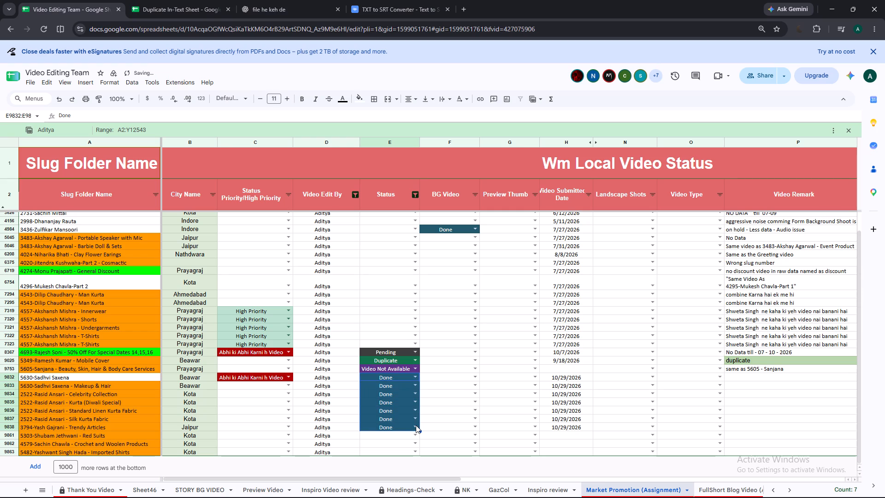
{"action": "key", "text": "ctrl+c"}
{"action": "left_click", "coordinate": [519, 379]}
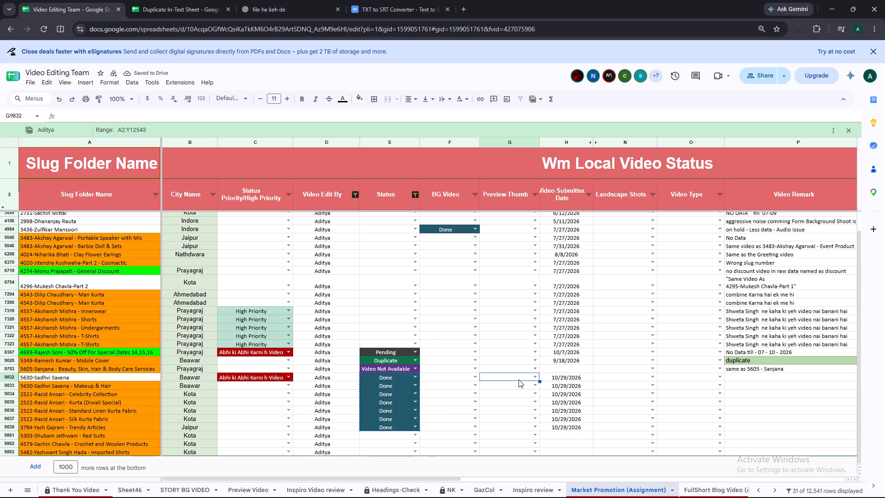
{"action": "key", "text": "ctrl+v"}
For row 9832, set BG Video to Done, Landscape Shots to Available and Video Type to Edited.
{"action": "left_click", "coordinate": [444, 377]}
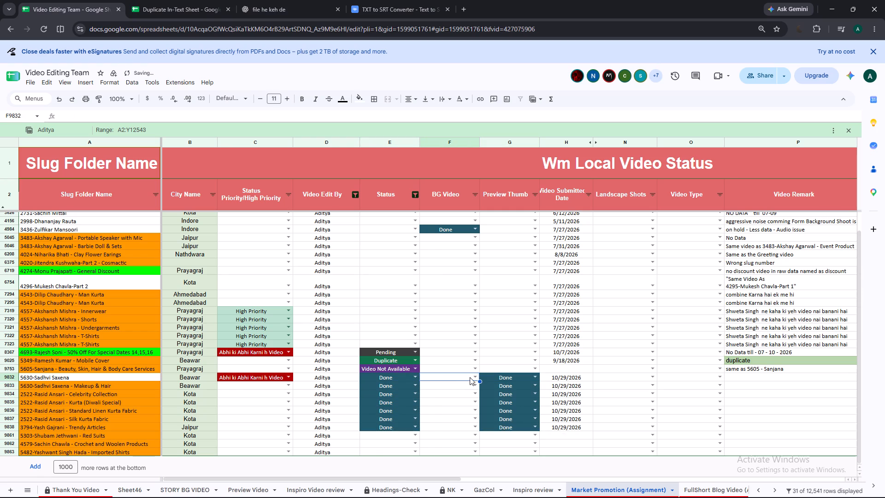
{"action": "left_click", "coordinate": [474, 376]}
{"action": "left_click", "coordinate": [451, 401]}
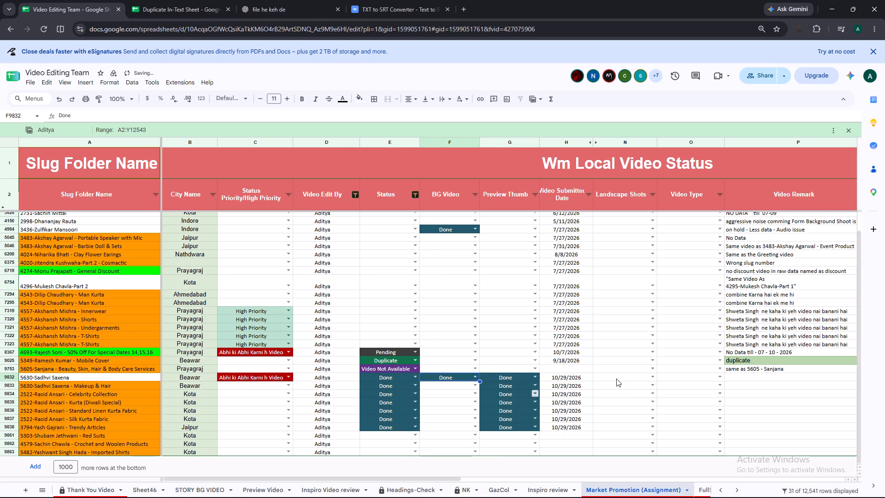
{"action": "left_click", "coordinate": [616, 379]}
{"action": "left_click", "coordinate": [650, 378]}
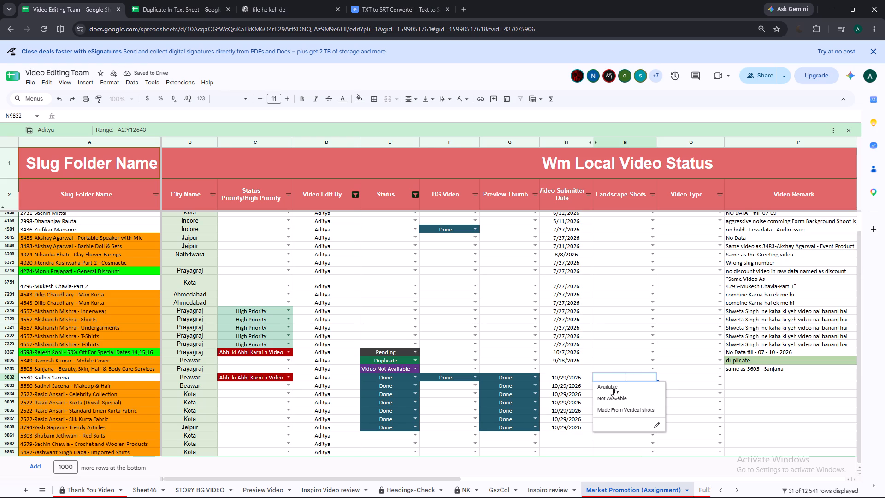
{"action": "left_click", "coordinate": [610, 385]}
{"action": "left_click", "coordinate": [718, 377]}
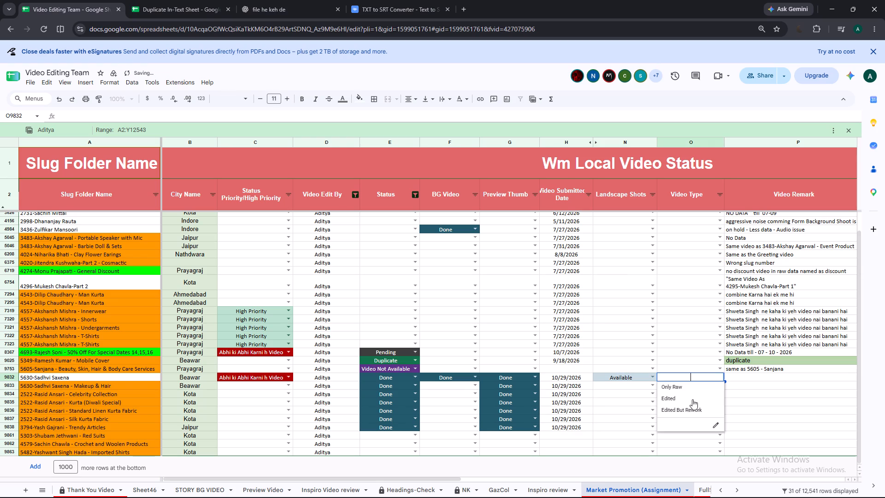
{"action": "left_click", "coordinate": [684, 396]}
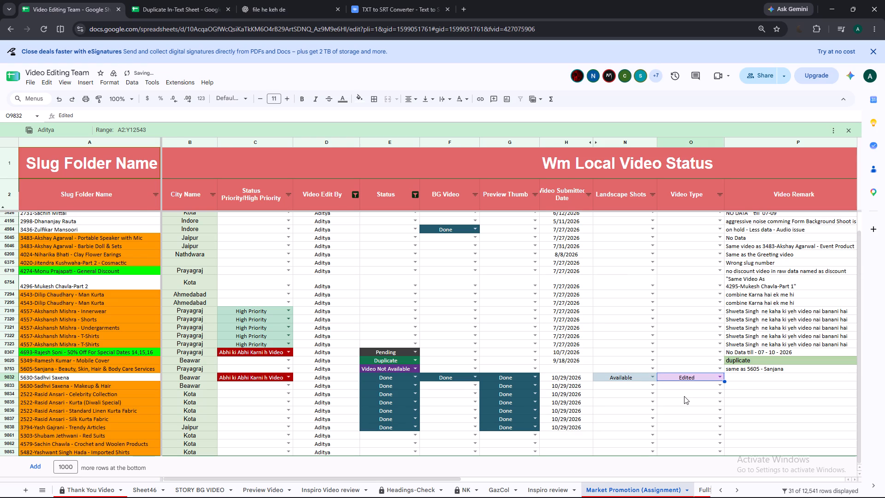
Check the Video QA By entries for the rows marked Done.
{"action": "key", "text": "Right"}
{"action": "key", "text": "Right"}
{"action": "key", "text": "Right"}
{"action": "key", "text": "Down"}
{"action": "key", "text": "Down"}
{"action": "key", "text": "Down"}
{"action": "key", "text": "Down"}
{"action": "key", "text": "Down"}
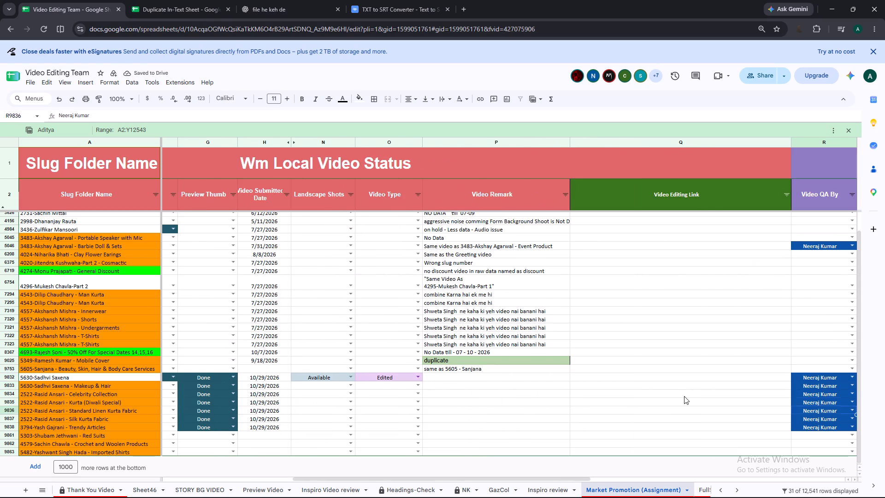
{"action": "key", "text": "Down"}
Copy the 5303 Red Suits slug folder name from row 9861 of the Market Promotion (Assignment) sheet.
{"action": "key", "text": "Left"}
{"action": "key", "text": "Left"}
{"action": "key", "text": "Left"}
{"action": "key", "text": "Left"}
{"action": "key", "text": "Left"}
{"action": "key", "text": "Left"}
{"action": "key", "text": "Left"}
{"action": "key", "text": "Left"}
{"action": "key", "text": "Left"}
{"action": "key", "text": "Left"}
{"action": "key", "text": "Left"}
{"action": "key", "text": "Left"}
{"action": "key", "text": "Left"}
{"action": "key", "text": "Left"}
{"action": "key", "text": "Left"}
{"action": "key", "text": "Left"}
{"action": "key", "text": "Left"}
{"action": "key", "text": "Left"}
{"action": "key", "text": "Left"}
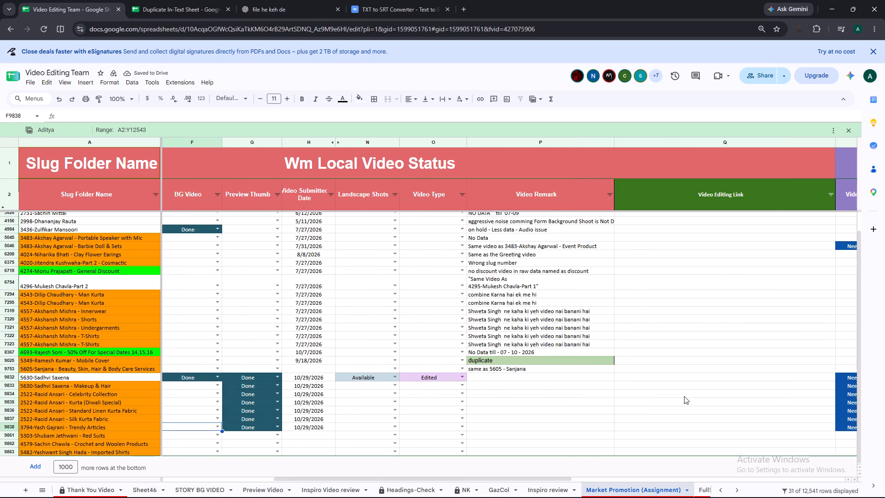
{"action": "key", "text": "Down"}
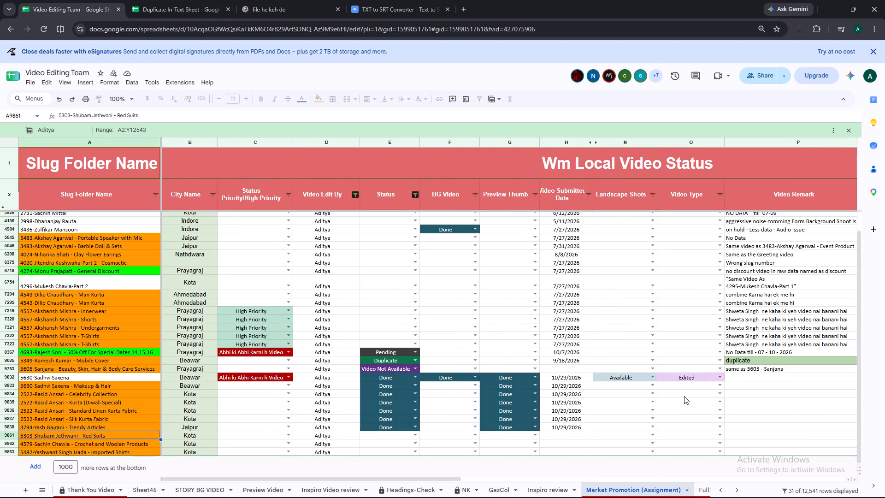
{"action": "key", "text": "ctrl+c"}
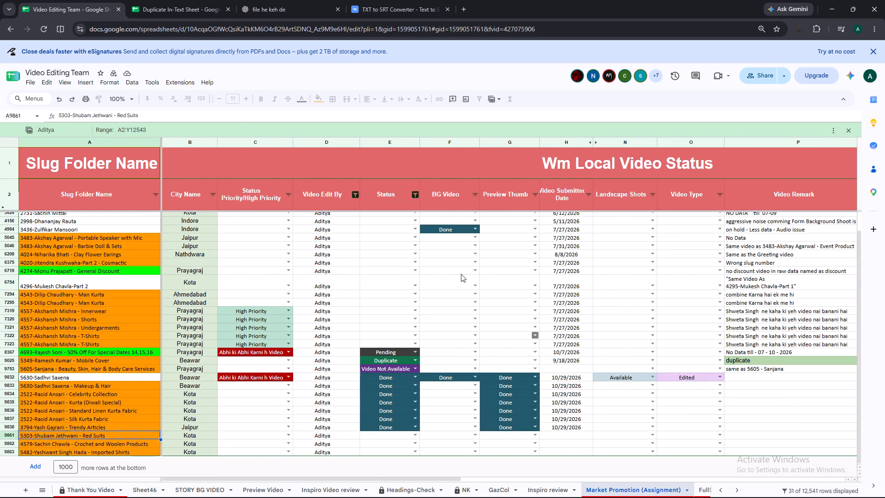
Search Drive for the copied 5303 slug without its Red Suits suffix and open the client's main folder.
{"action": "left_click", "coordinate": [503, 489]}
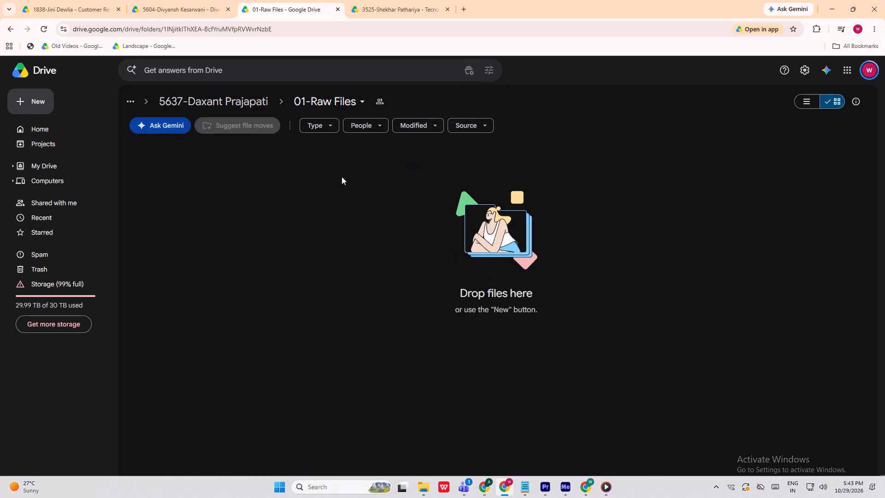
{"action": "left_click", "coordinate": [232, 72]}
{"action": "key", "text": "ctrl+v"}
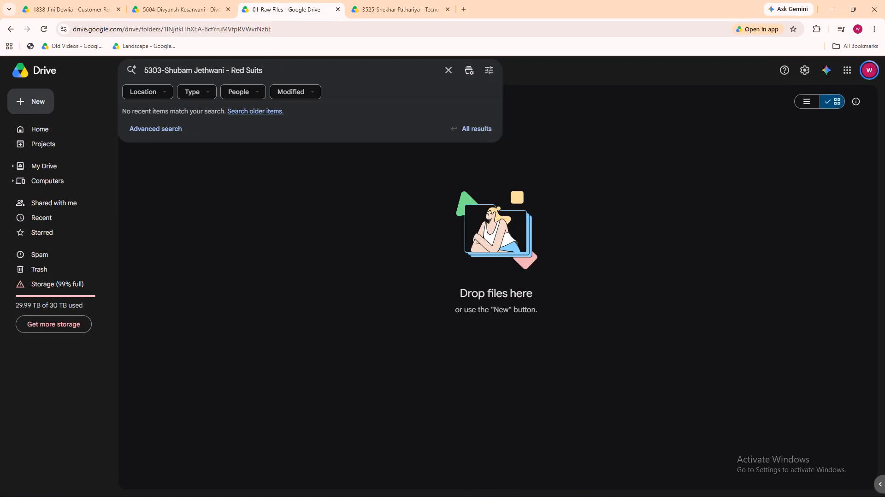
{"action": "left_click_drag", "start_coordinate": [228, 68], "coordinate": [284, 73]}
{"action": "key", "text": "BackSpace"}
{"action": "key", "text": "BackSpace"}
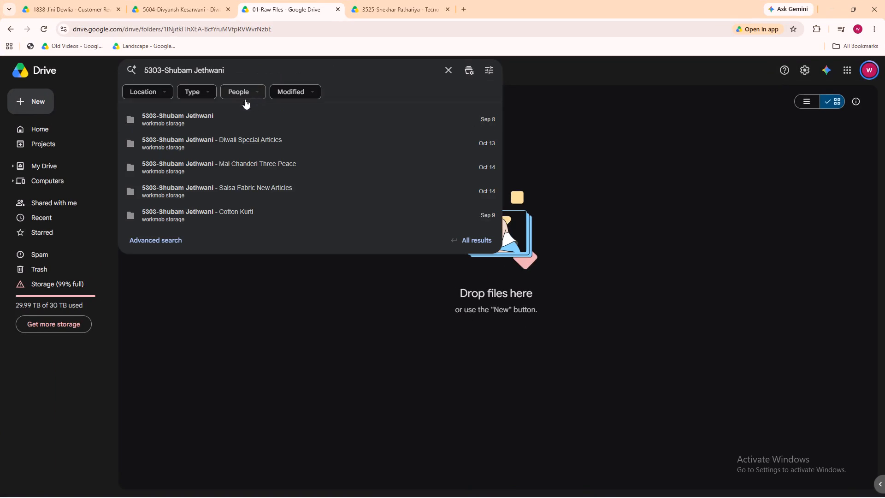
{"action": "left_click", "coordinate": [212, 117]}
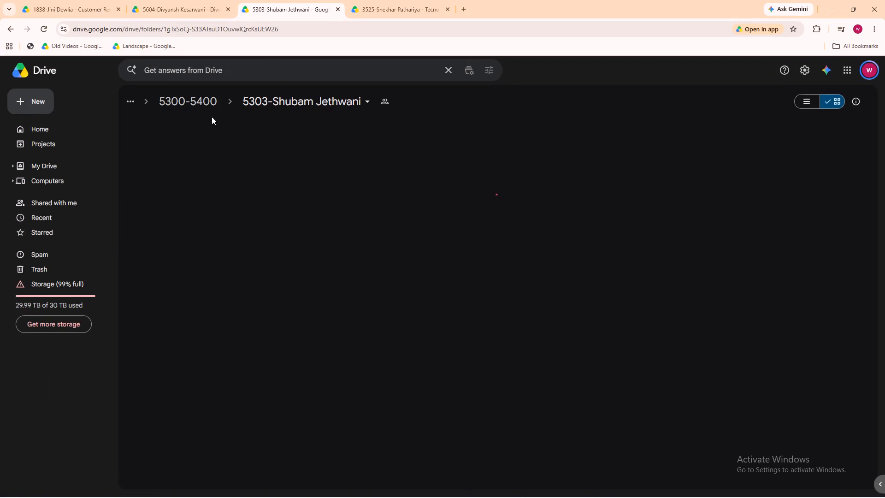
Open the client's 01-Raw Files folder, switch it to list view, and go into Shoot-26/10/2026, Product-Red Suits.
{"action": "left_click", "coordinate": [201, 176]}
{"action": "left_click", "coordinate": [201, 176]}
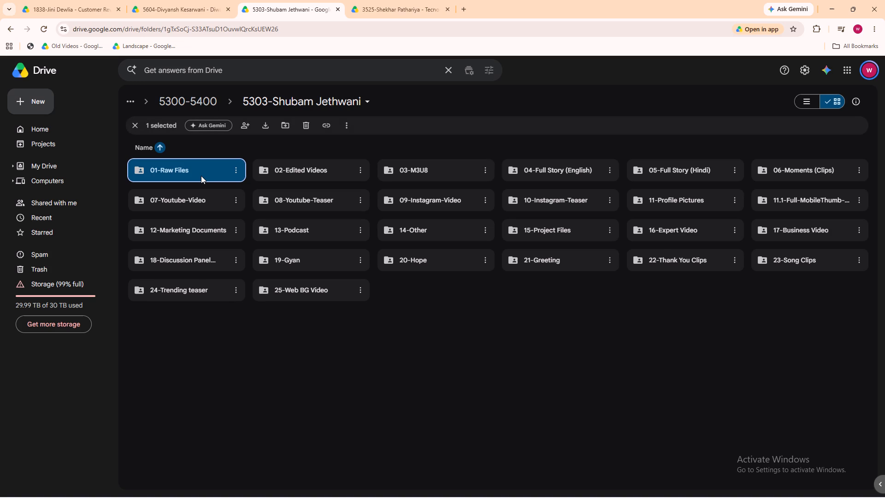
{"action": "double_click", "coordinate": [195, 178]}
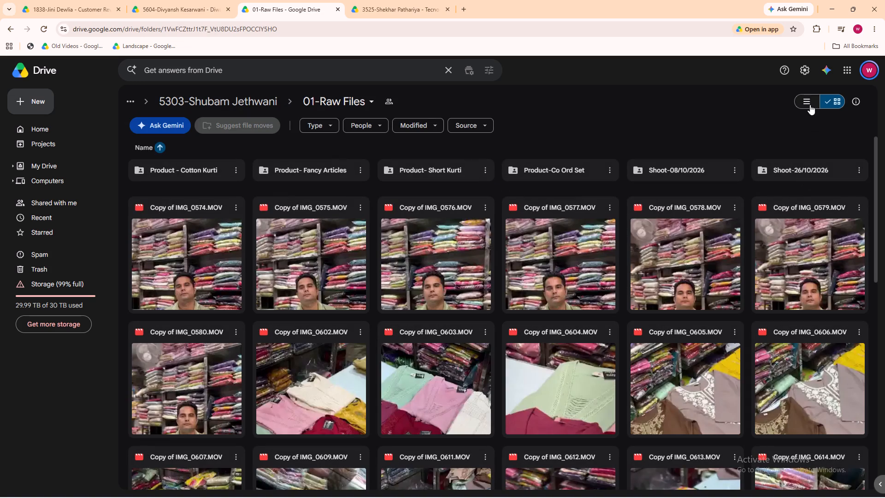
{"action": "left_click", "coordinate": [808, 103]}
{"action": "scroll", "coordinate": [357, 257], "scroll_direction": "down", "scroll_amount": 5}
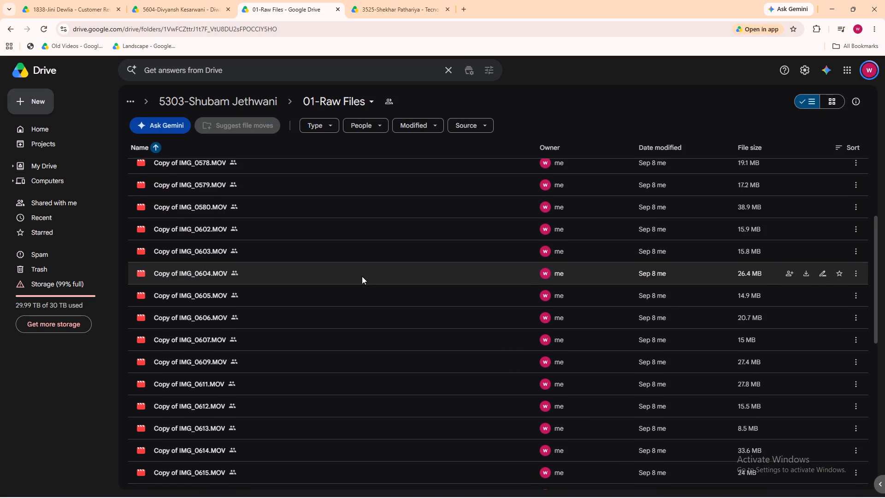
{"action": "scroll", "coordinate": [362, 276], "scroll_direction": "down", "scroll_amount": 11}
{"action": "scroll", "coordinate": [381, 306], "scroll_direction": "up", "scroll_amount": 6}
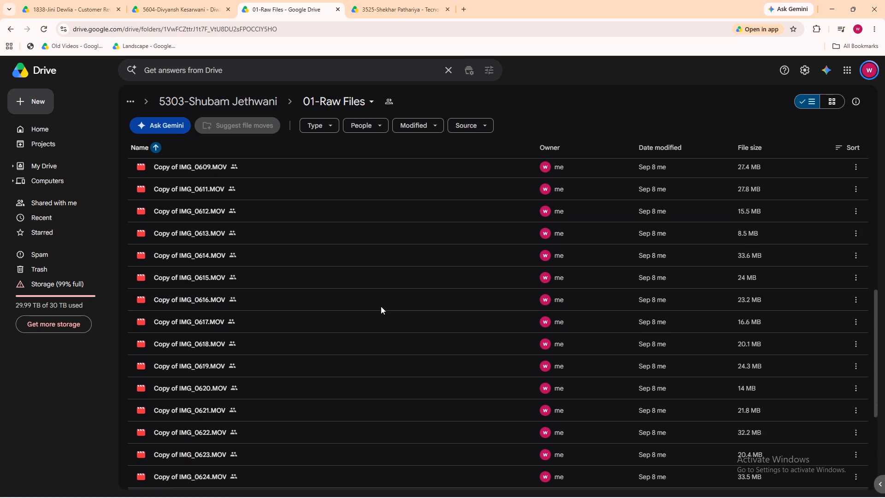
{"action": "scroll", "coordinate": [381, 306], "scroll_direction": "up", "scroll_amount": 13}
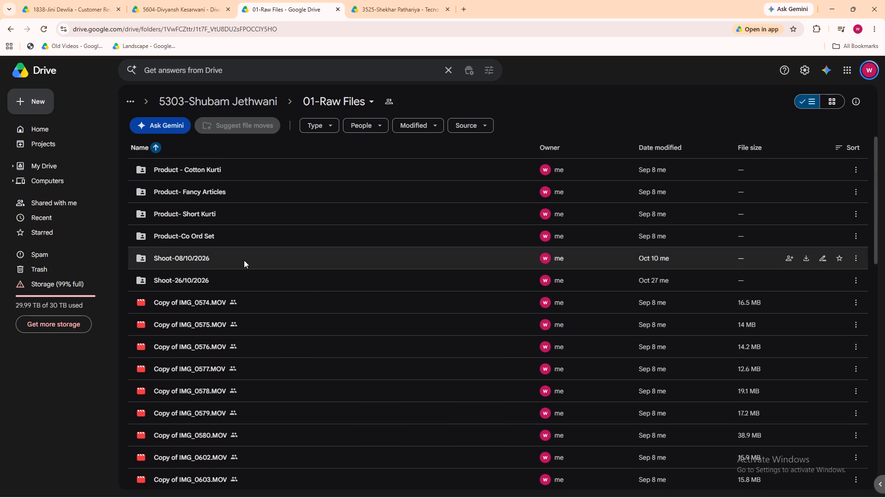
{"action": "double_click", "coordinate": [238, 274]}
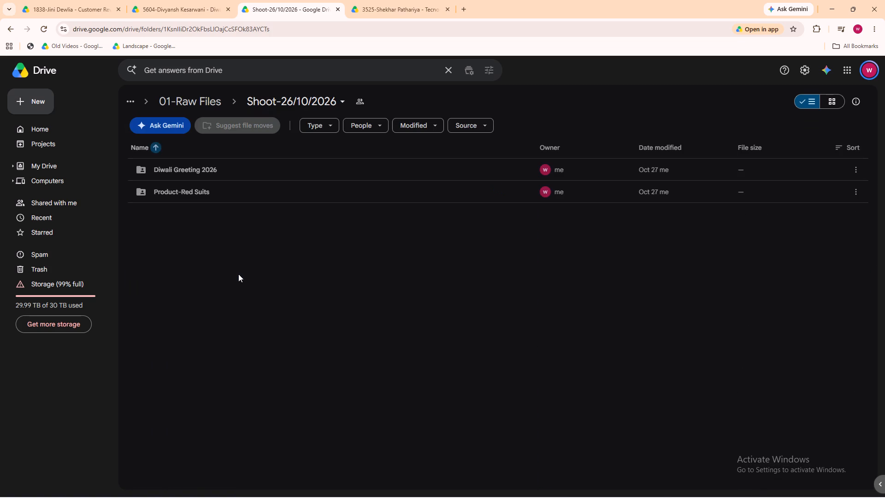
{"action": "double_click", "coordinate": [270, 190]}
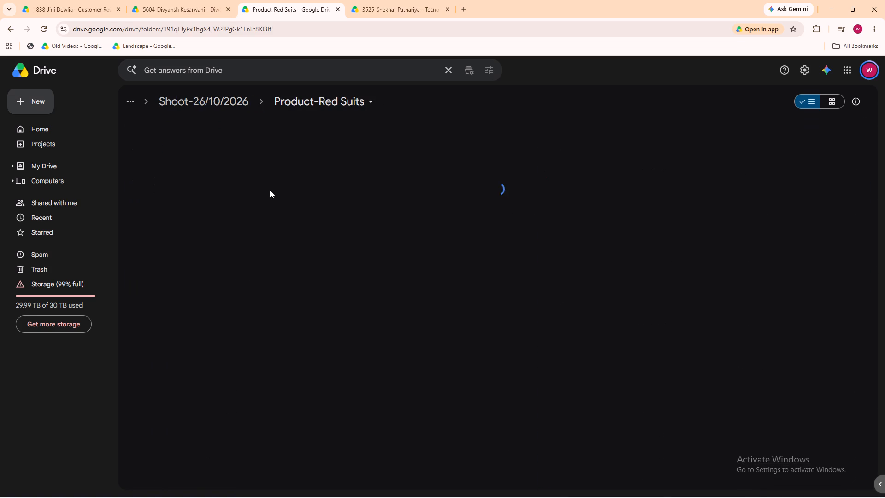
Copy the share link of the Edited Raw video and paste it into Video Link cell I40351 of the Duplicate In-Text Sheet.
{"action": "left_click", "coordinate": [245, 279]}
{"action": "right_click", "coordinate": [245, 279]}
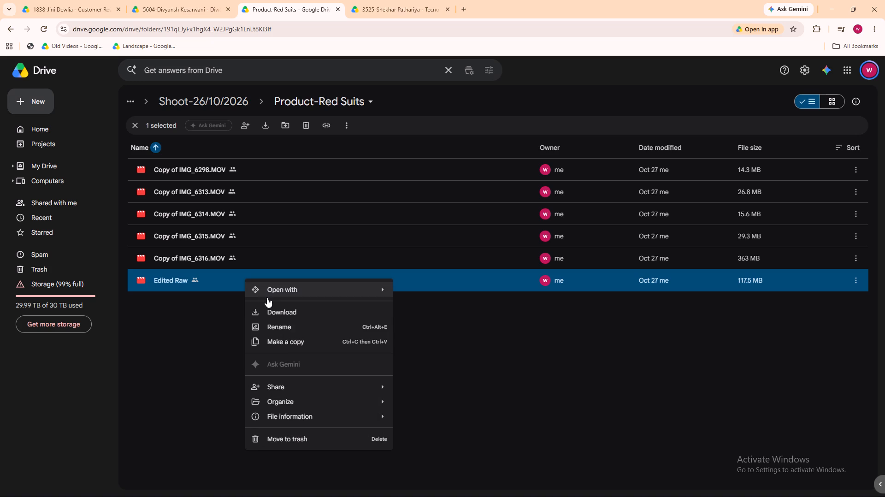
{"action": "left_click", "coordinate": [272, 384]}
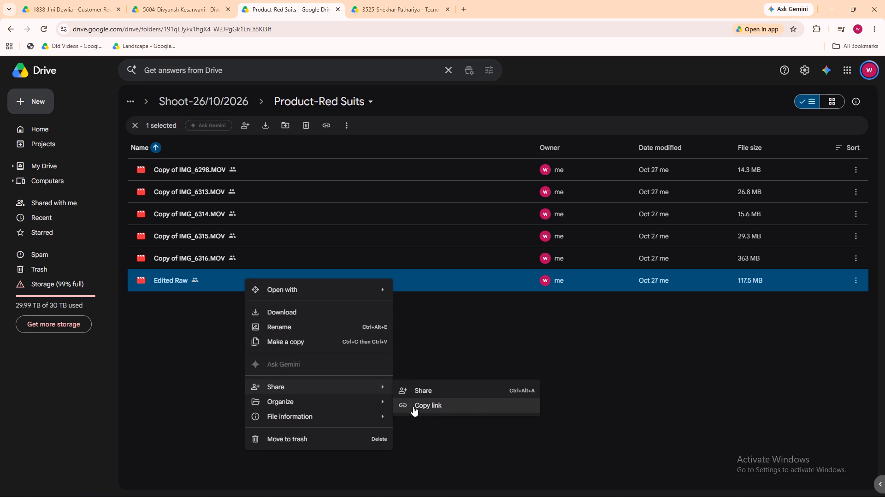
{"action": "left_click", "coordinate": [413, 406]}
{"action": "left_click", "coordinate": [828, 0]}
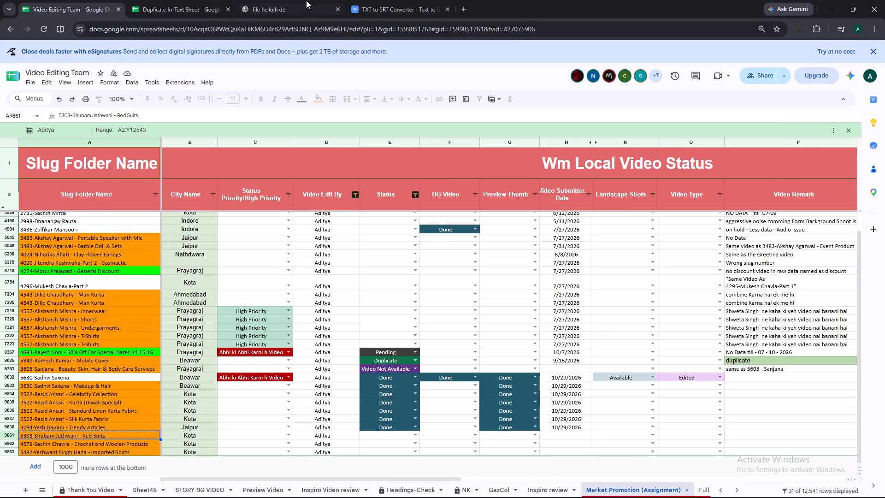
{"action": "left_click", "coordinate": [212, 0]}
{"action": "scroll", "coordinate": [295, 334], "scroll_direction": "down", "scroll_amount": 17}
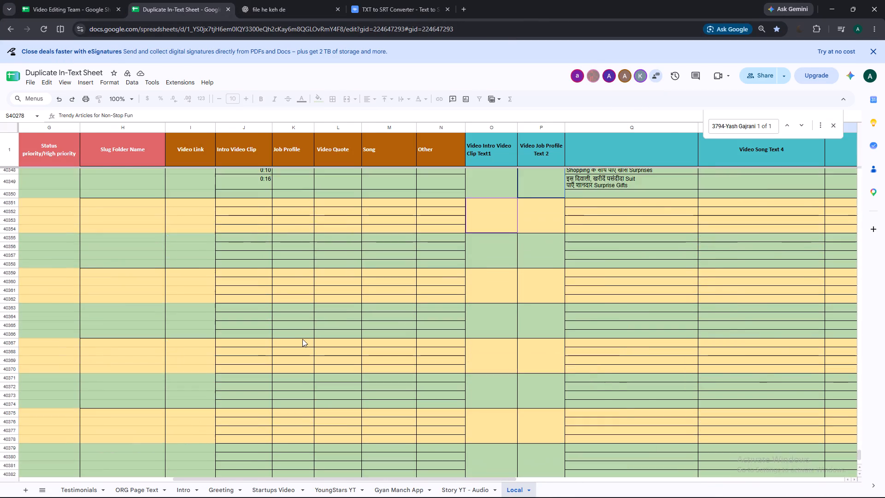
{"action": "scroll", "coordinate": [302, 338], "scroll_direction": "up", "scroll_amount": 6}
{"action": "left_click", "coordinate": [175, 432]}
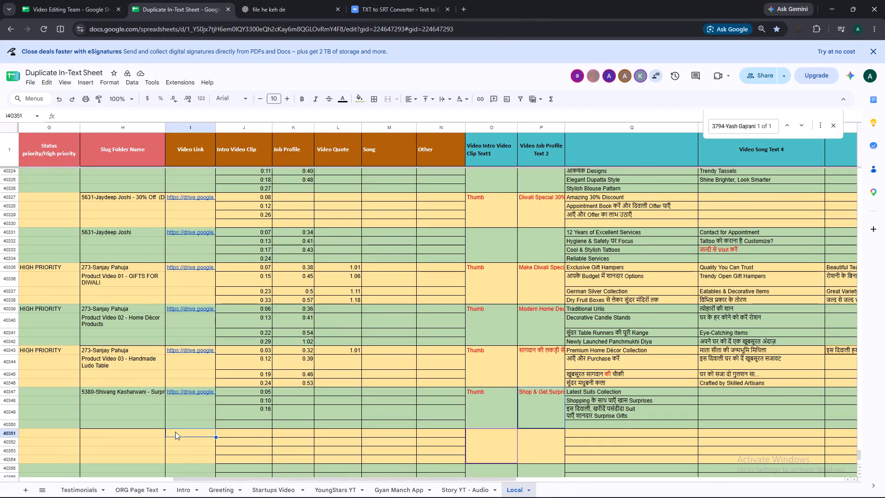
{"action": "key", "text": "ctrl+v"}
Copy the 5303 Red Suits slug from the Video Editing Team sheet into Slug Folder Name cell H40351, pasting values only.
{"action": "left_click", "coordinate": [153, 434]}
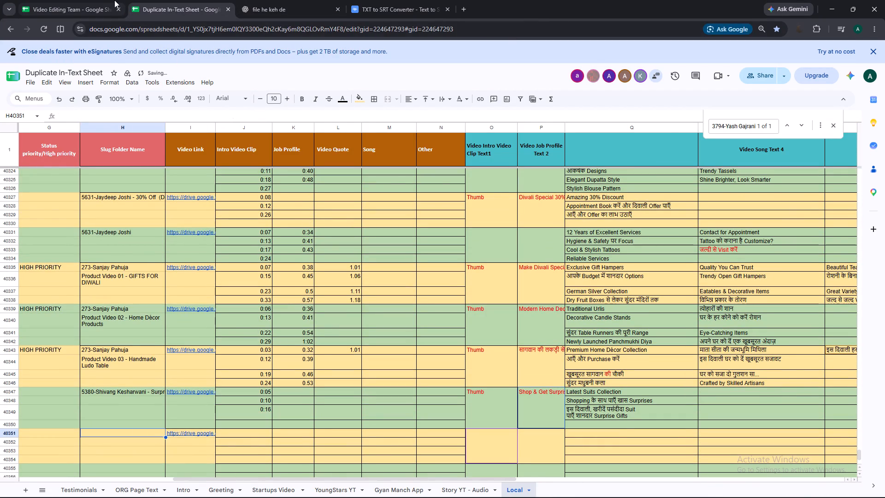
{"action": "left_click", "coordinate": [58, 0]}
{"action": "key", "text": "ctrl+c"}
{"action": "left_click", "coordinate": [151, 0]}
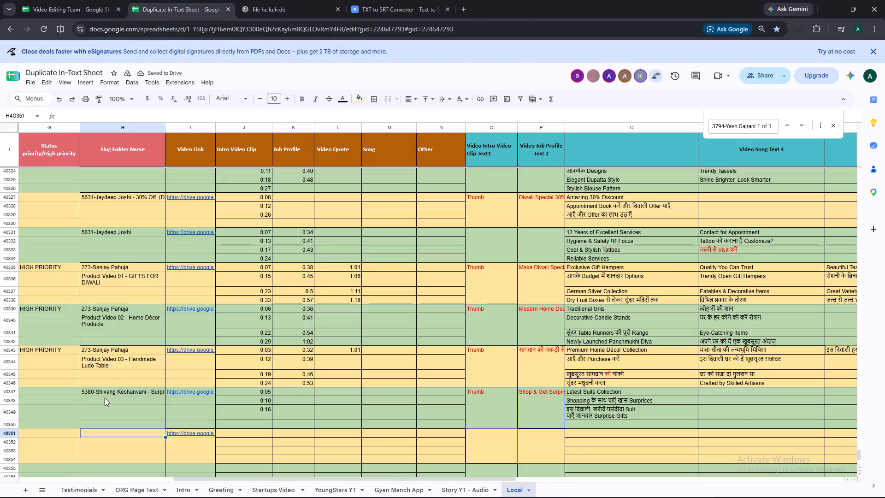
{"action": "key", "text": "ctrl+shift+v"}
Select the new slug and video link cells together in row 40351.
{"action": "left_click", "coordinate": [188, 433], "text": "ctrl"}
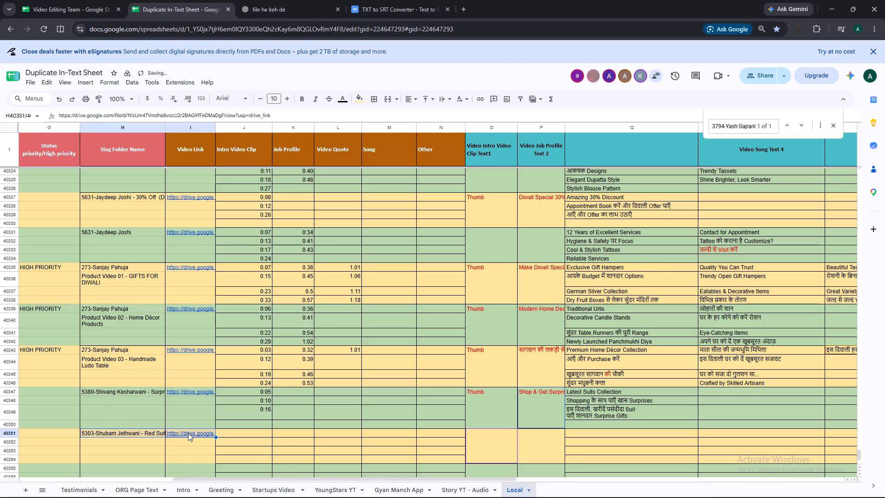
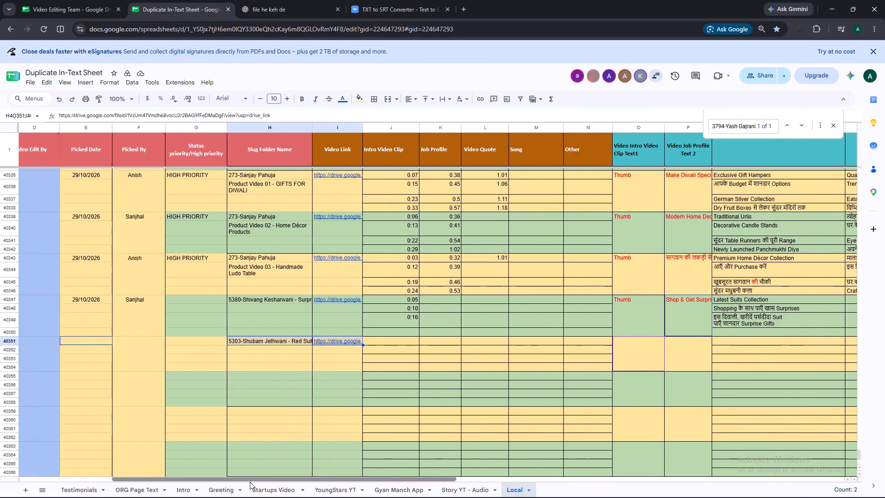
Return to the Video Editing Team sheet and switch its filter view to For Publish (Daily).
{"action": "left_click_drag", "start_coordinate": [250, 482], "coordinate": [230, 483]}
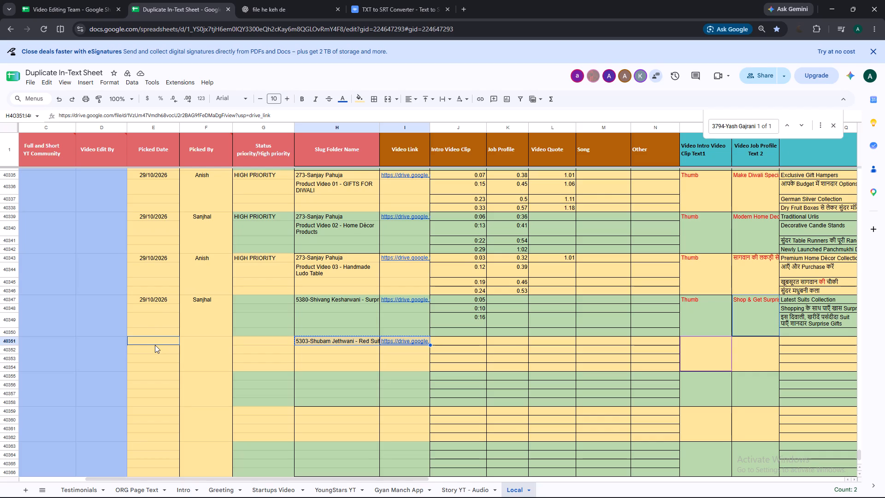
{"action": "left_click", "coordinate": [96, 0]}
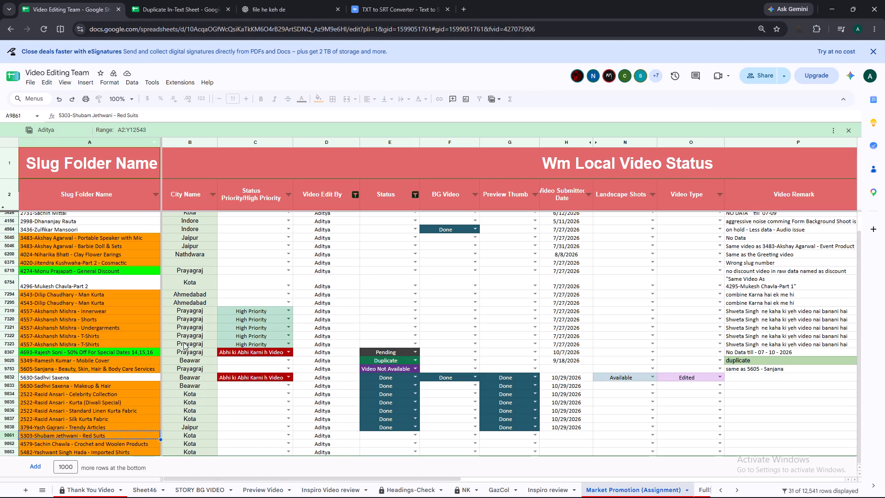
{"action": "left_click", "coordinate": [497, 95]}
{"action": "left_click", "coordinate": [539, 271]}
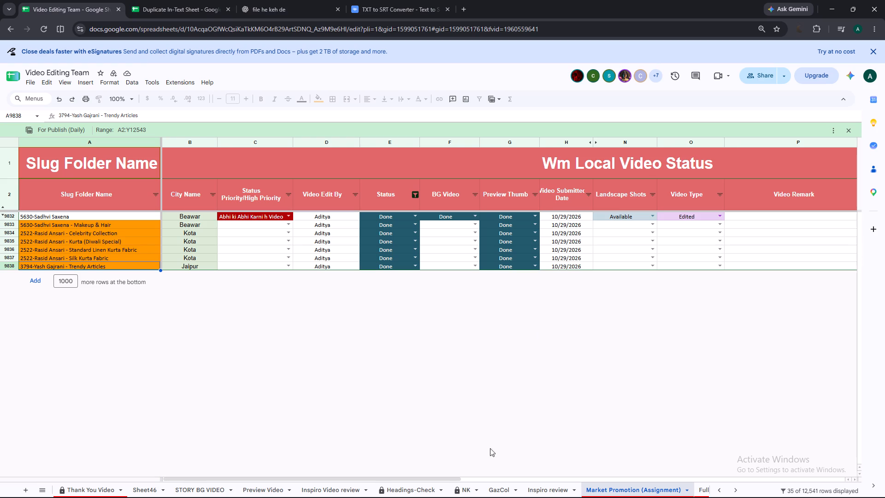
Open the Windows search.
{"action": "left_click", "coordinate": [355, 480]}
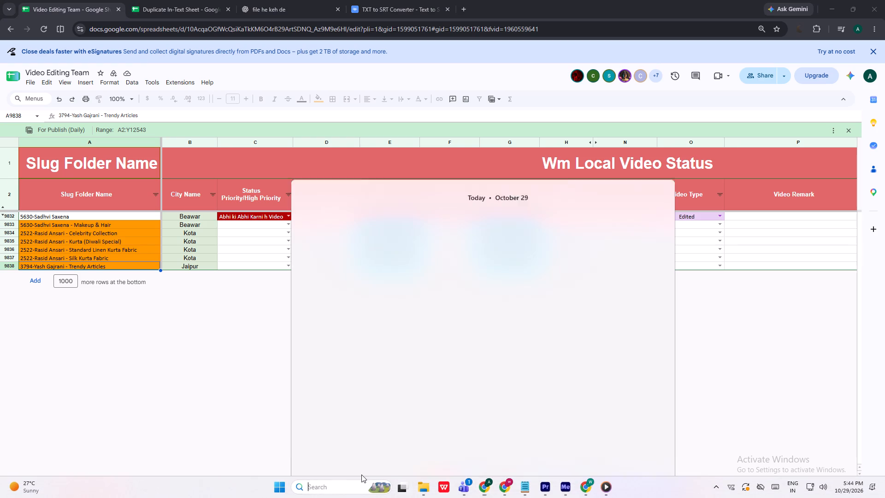
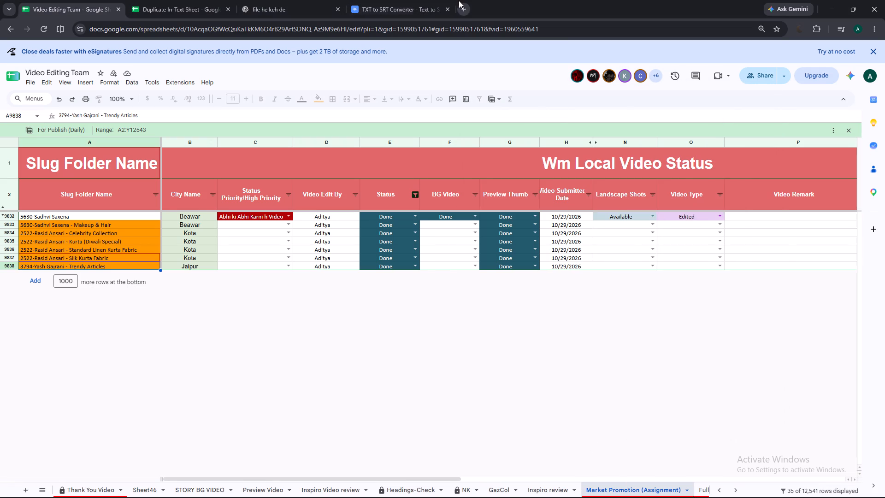
Open the bookmarked WM Data Output Form in a new tab and fill in the date 10/29/2026 and the editor's name.
{"action": "left_click", "coordinate": [461, 0]}
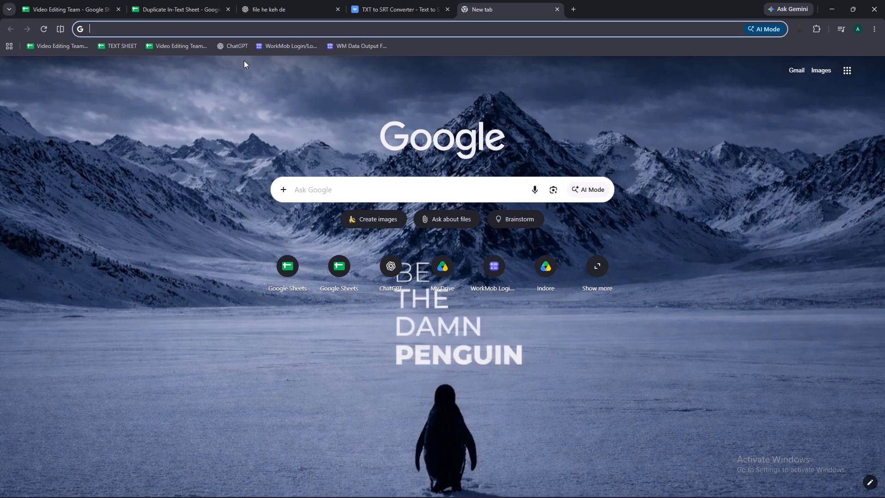
{"action": "left_click", "coordinate": [360, 43]}
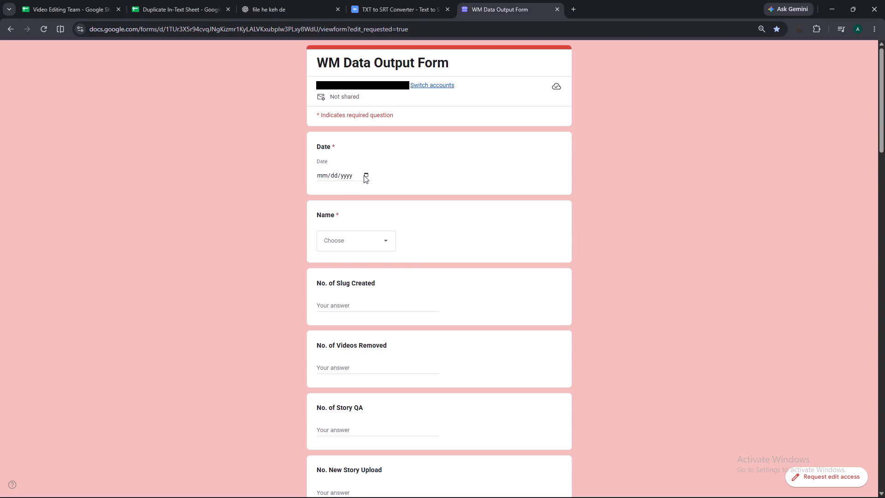
{"action": "left_click", "coordinate": [364, 175]}
{"action": "left_click", "coordinate": [376, 264]}
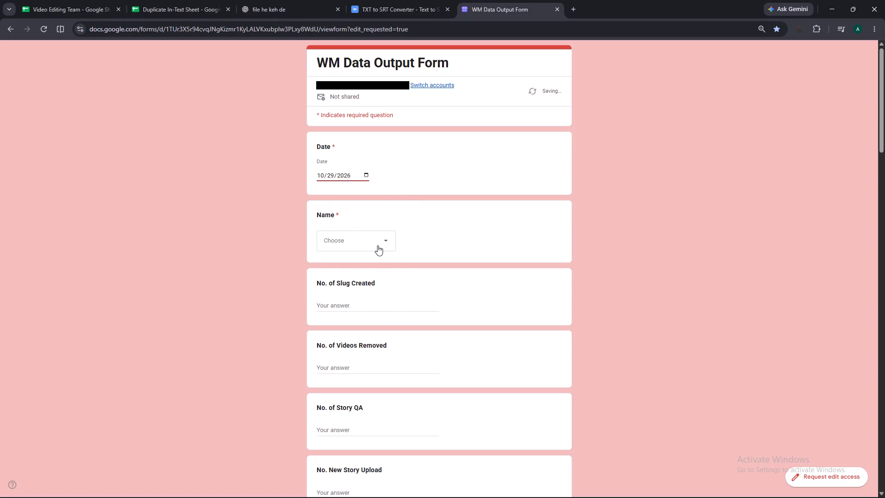
{"action": "left_click", "coordinate": [378, 245]}
{"action": "left_click", "coordinate": [362, 397]}
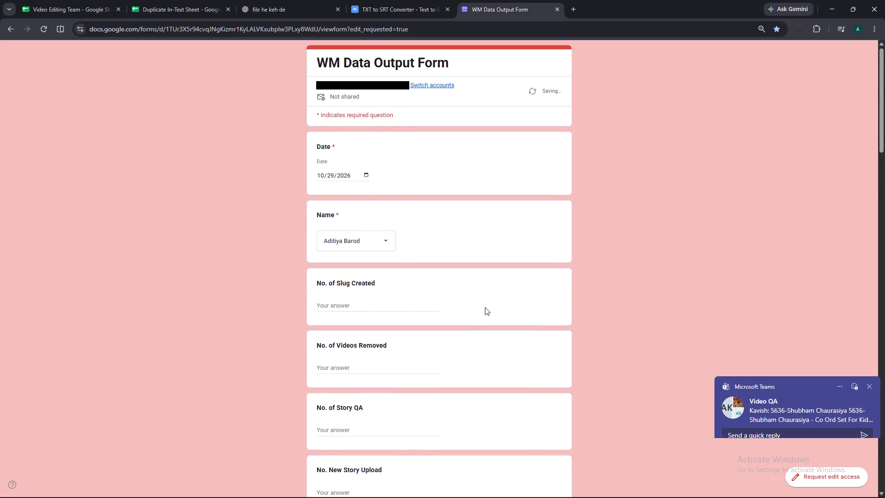
Paste the copied slug list into the form's "No of video edited" answer and close the form without submitting it.
{"action": "scroll", "coordinate": [485, 307], "scroll_direction": "down", "scroll_amount": 14}
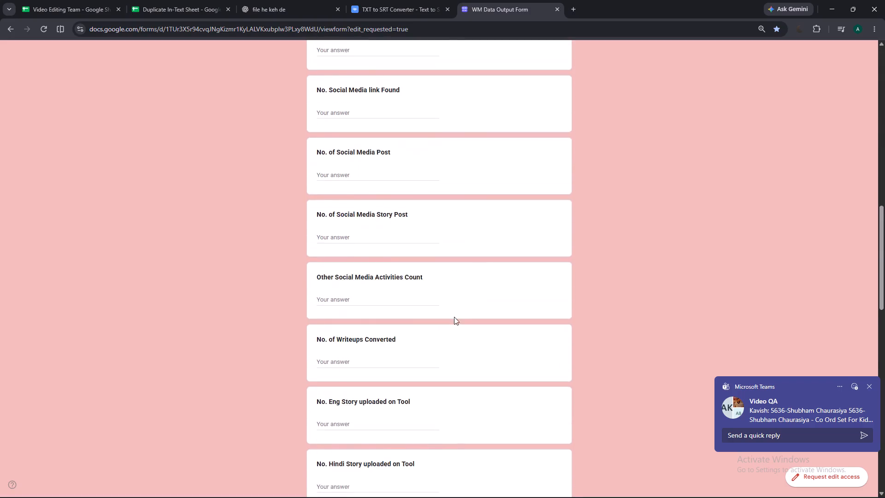
{"action": "scroll", "coordinate": [454, 317], "scroll_direction": "down", "scroll_amount": 16}
{"action": "scroll", "coordinate": [412, 362], "scroll_direction": "down", "scroll_amount": 5}
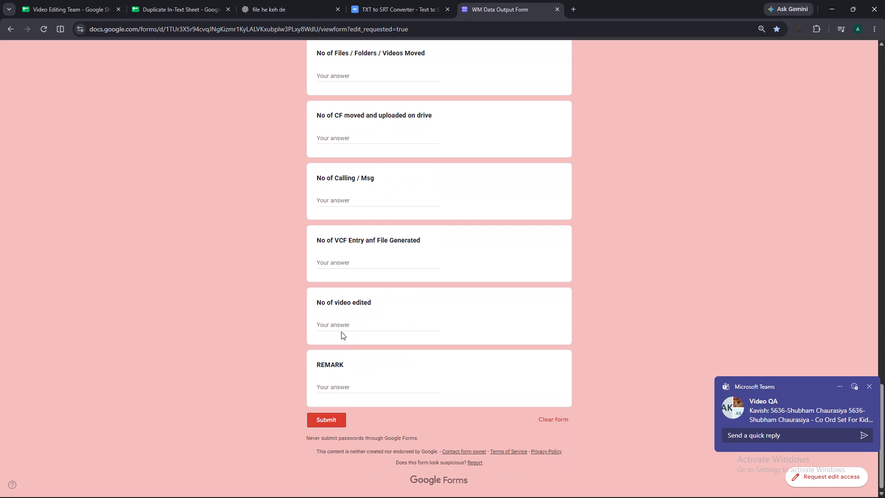
{"action": "left_click", "coordinate": [343, 323]}
{"action": "key", "text": "ctrl+v"}
{"action": "scroll", "coordinate": [650, 350], "scroll_direction": "up", "scroll_amount": 3}
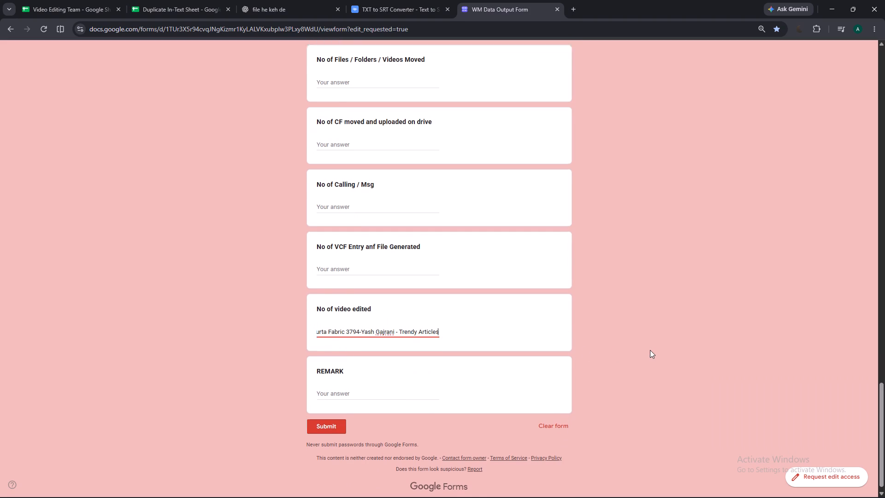
{"action": "scroll", "coordinate": [650, 350], "scroll_direction": "up", "scroll_amount": 6}
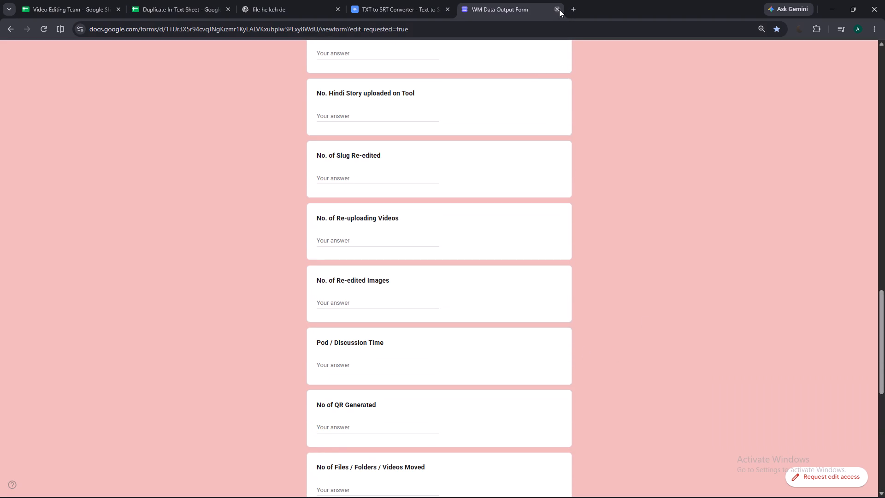
{"action": "left_click", "coordinate": [559, 9]}
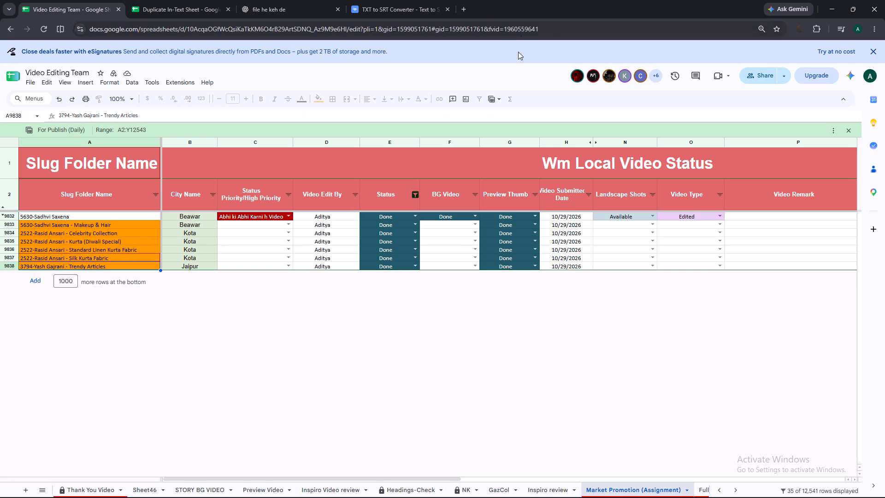
Return to the Duplicate In-Text Sheet and review the most recent slug entries on the Local sheet.
{"action": "left_click", "coordinate": [171, 0]}
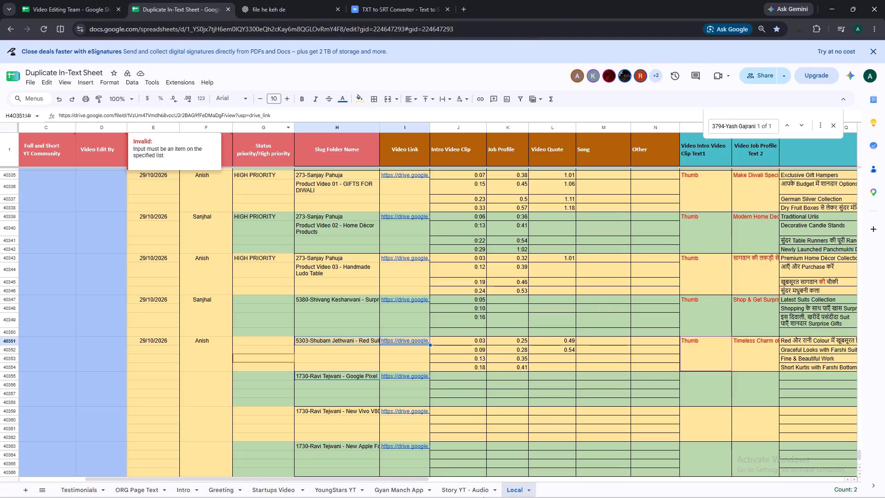
{"action": "scroll", "coordinate": [427, 347], "scroll_direction": "down", "scroll_amount": 3}
{"action": "scroll", "coordinate": [429, 349], "scroll_direction": "up", "scroll_amount": 2}
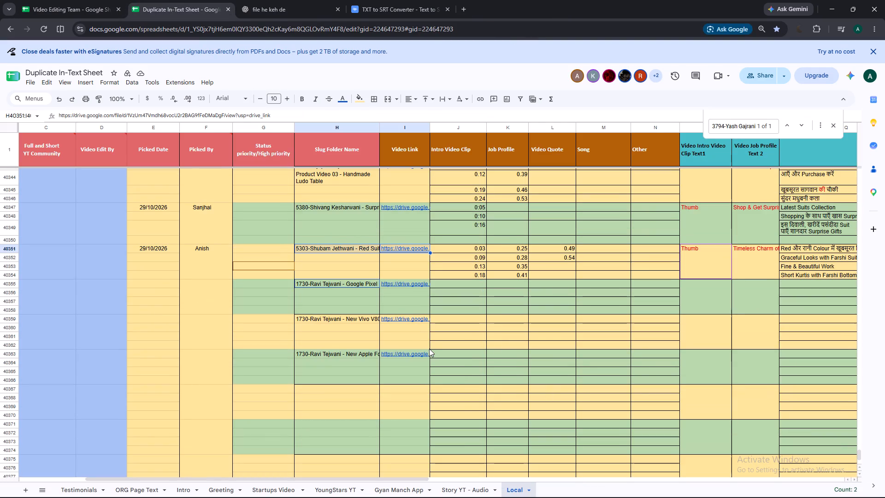
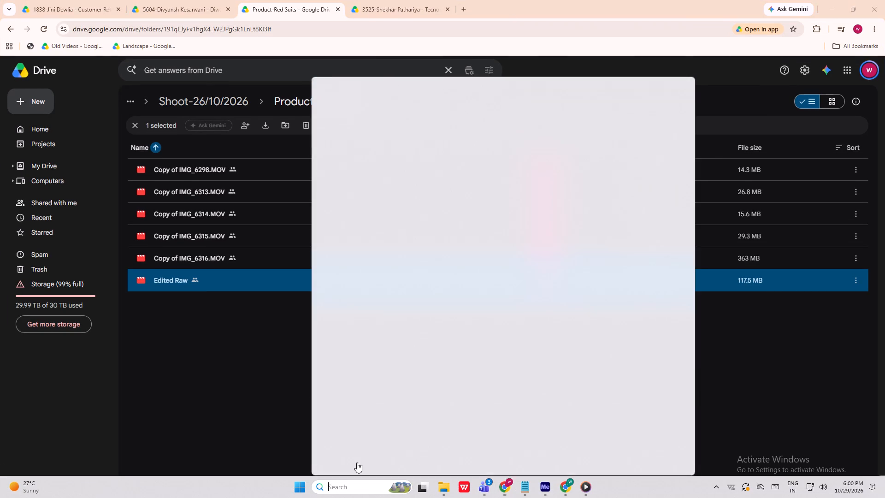
Remove Kuro from the device history in the Windows search list of recent apps.
{"action": "right_click", "coordinate": [382, 104]}
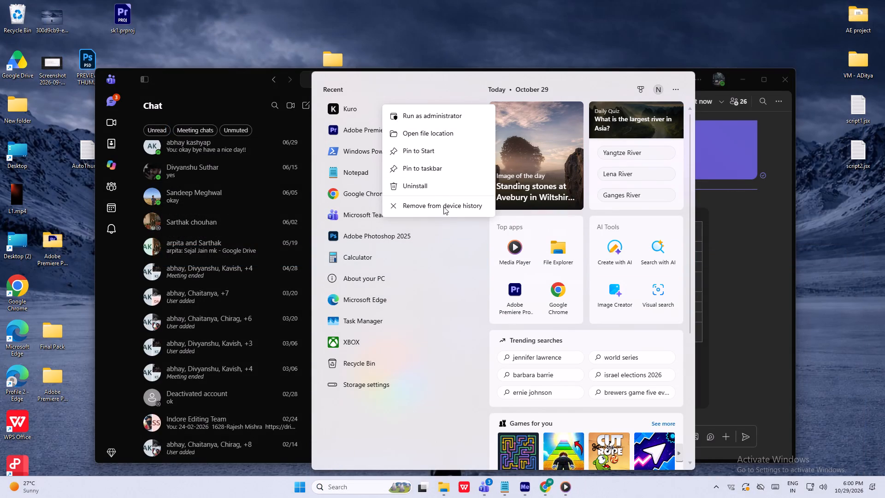
{"action": "left_click", "coordinate": [434, 202]}
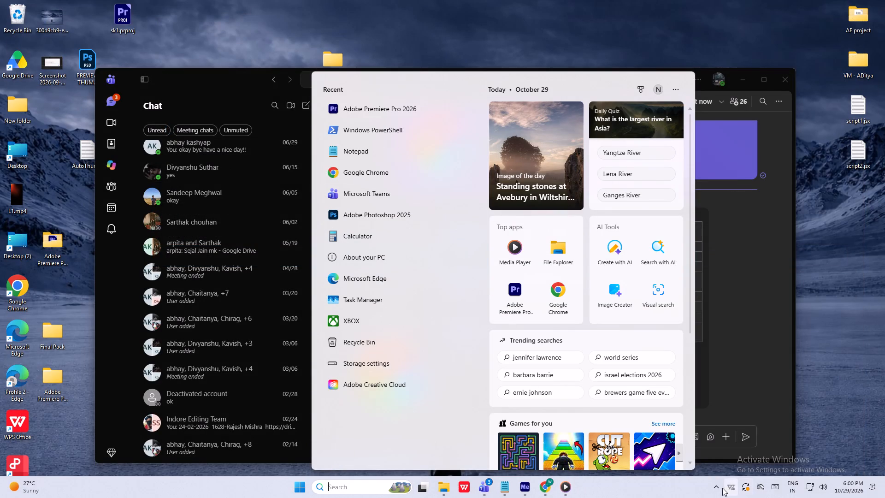
Show the hidden system tray icons to reach the Kuro background app.
{"action": "left_click", "coordinate": [720, 487]}
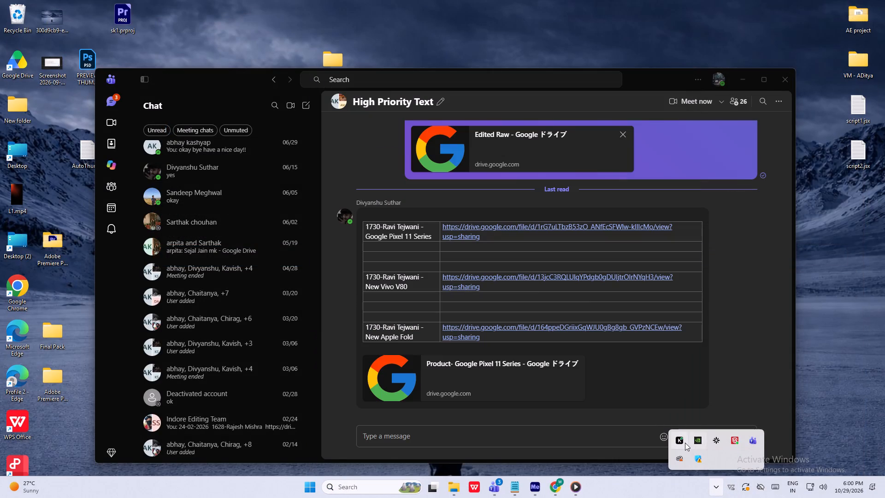